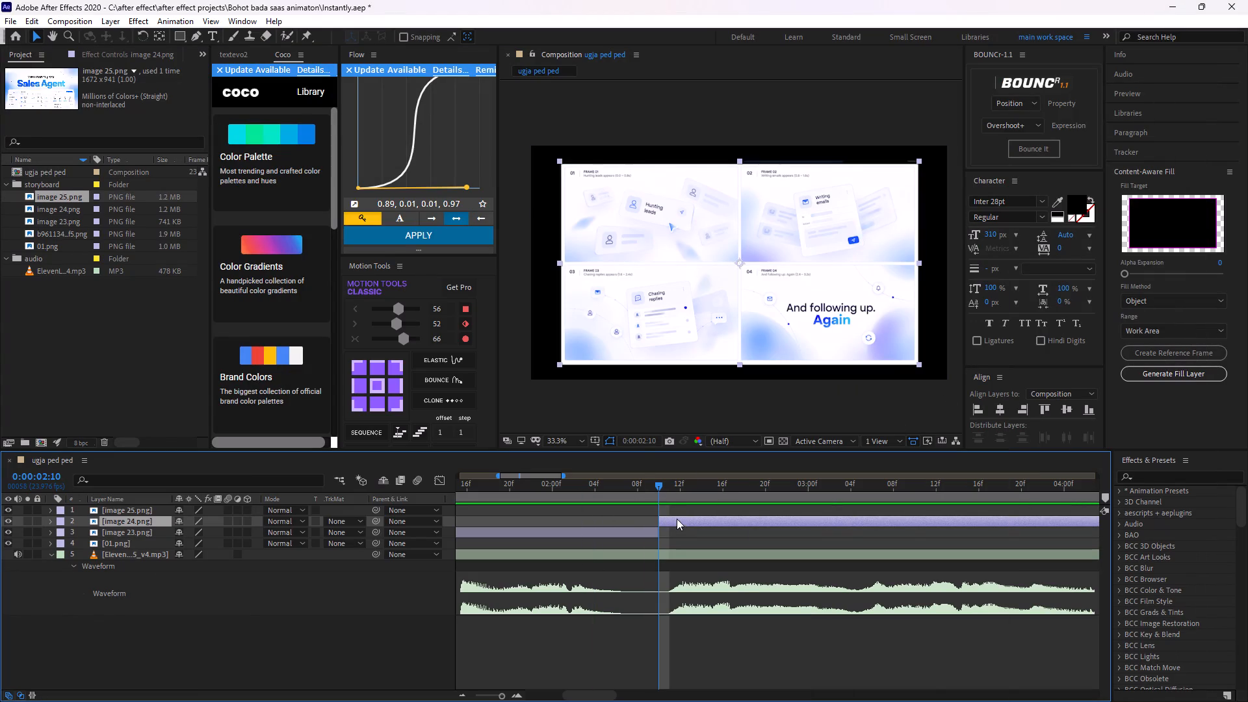
Fit the image 24.png layer to the composition frame.
key(ctrl+alt+f)
Play and scrub the voiceover from about 0:00:01:12 to check its timing against the storyboard images.
drag(659, 484, 441, 517)
key(space)
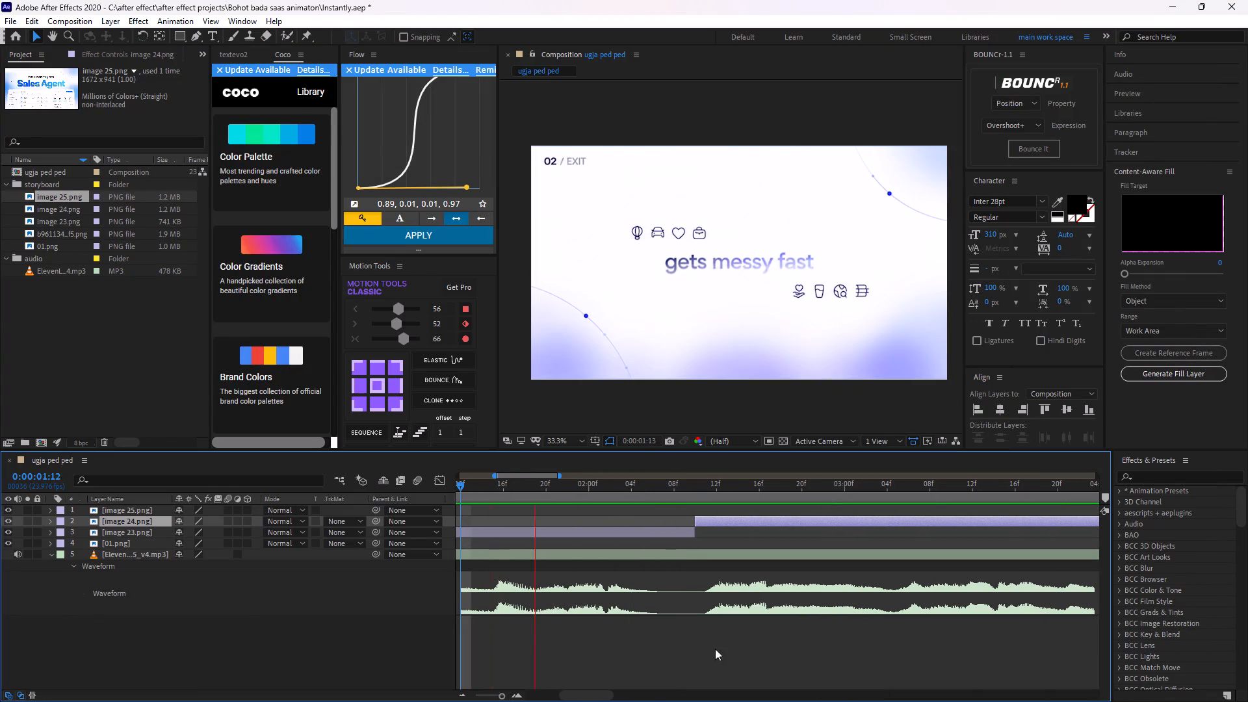
key(space)
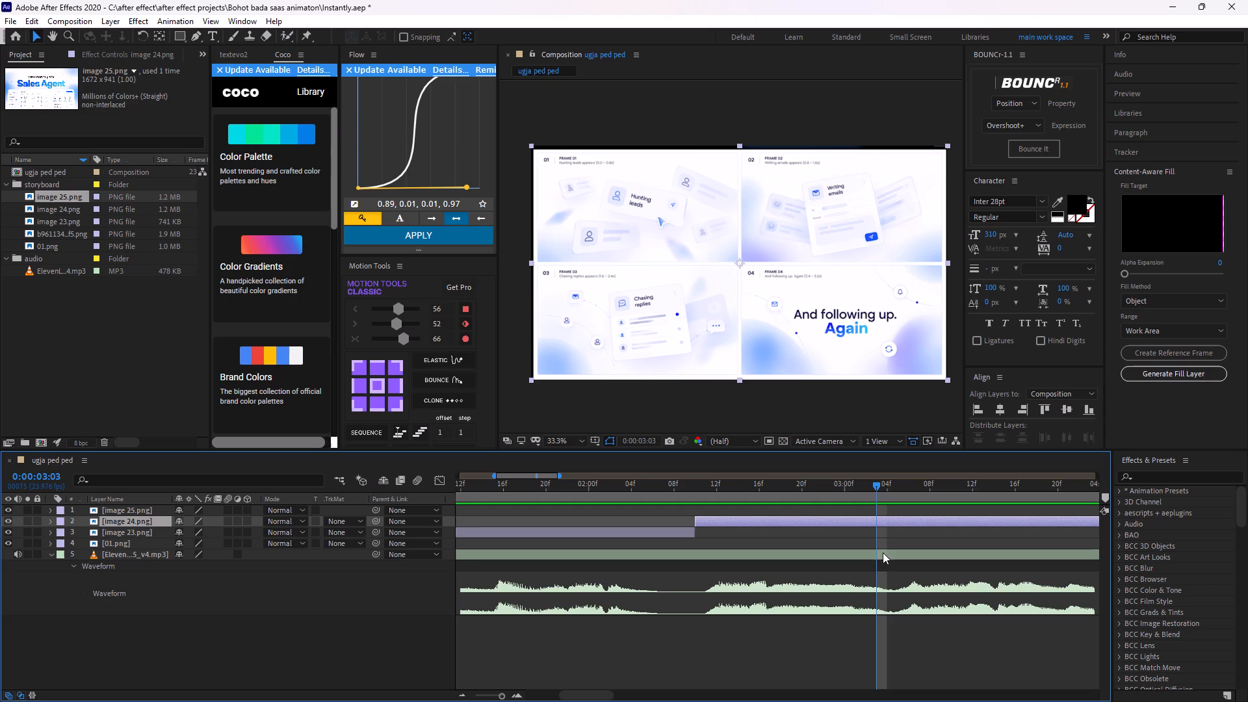
middle_drag(883, 552, 720, 565)
key(space)
key(space)
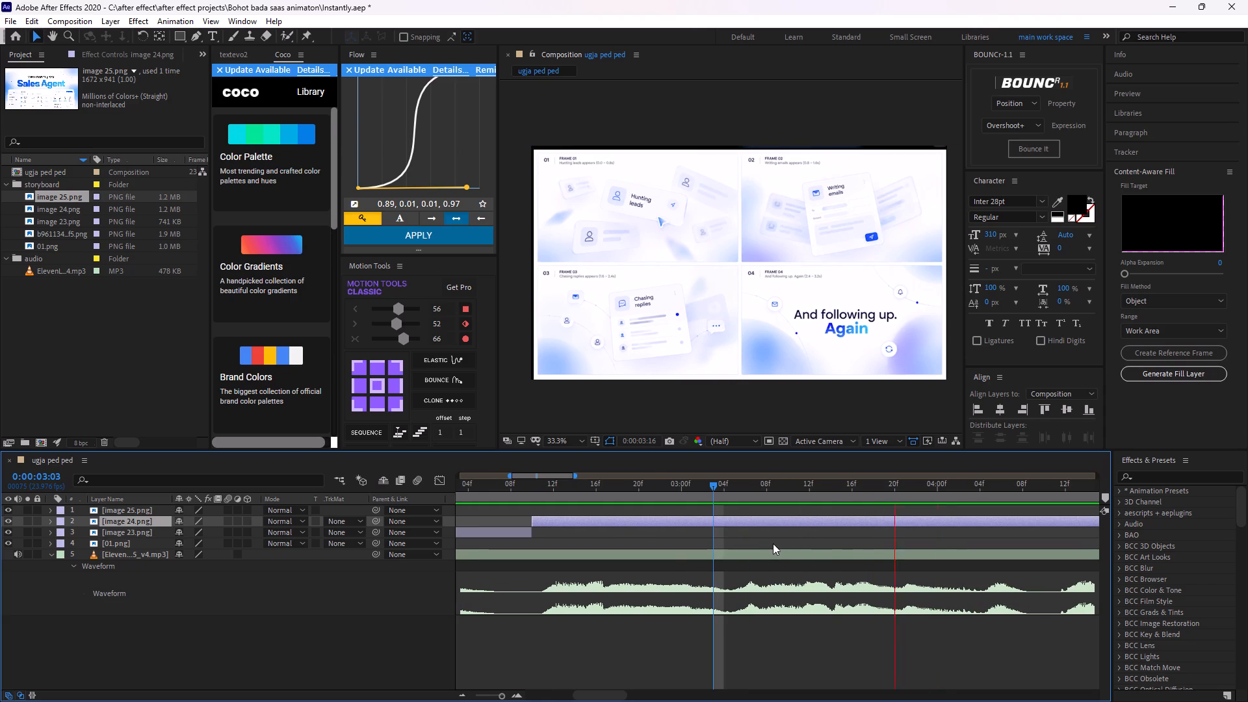
drag(937, 486, 668, 519)
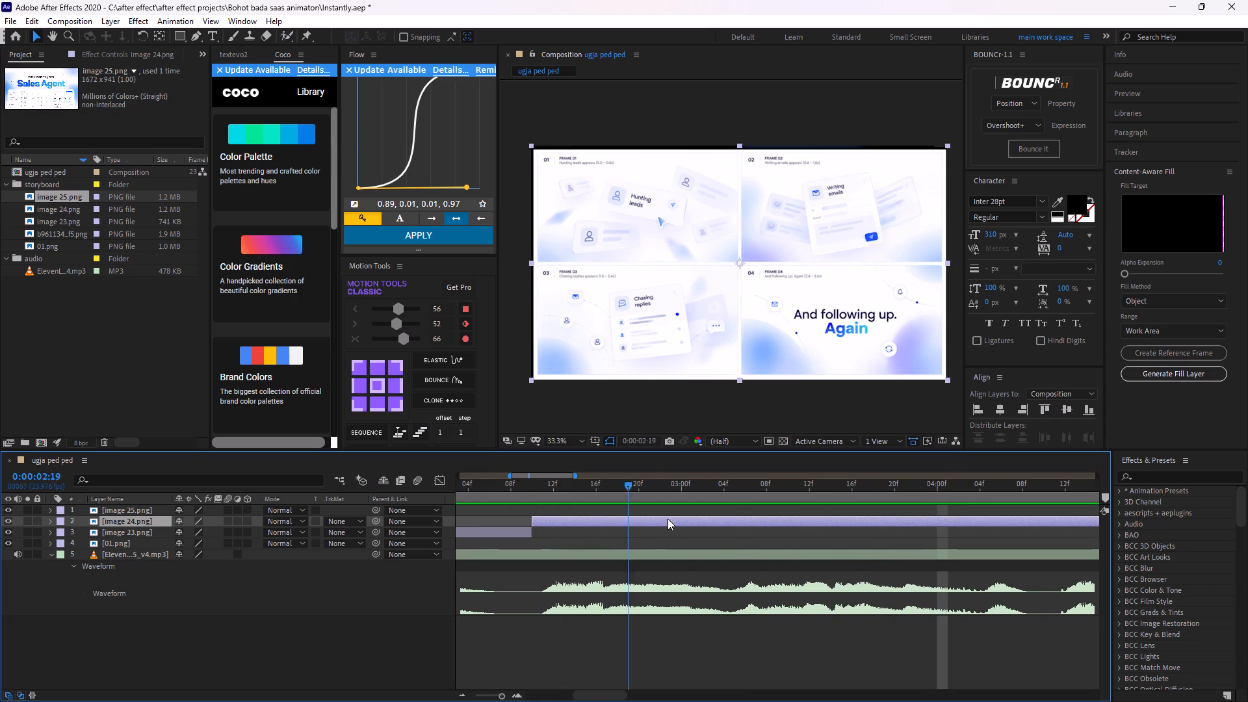
drag(668, 519, 714, 508)
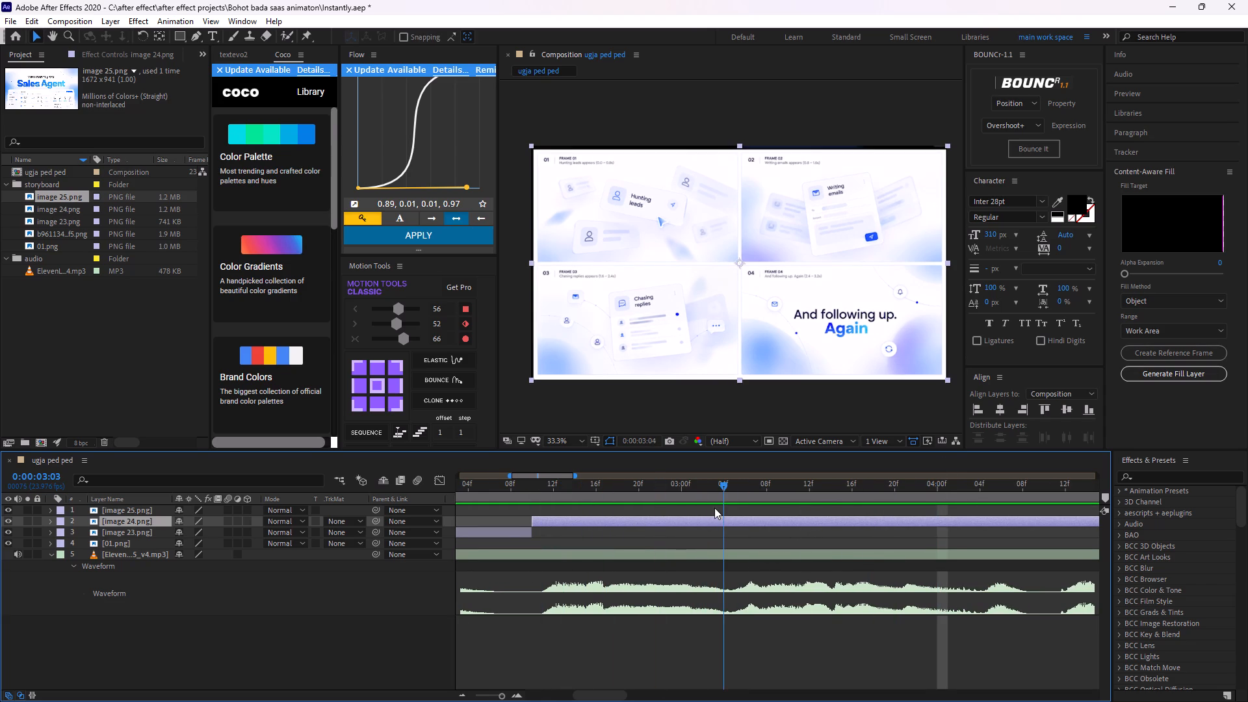
drag(714, 508, 708, 502)
Scale the image 24.png layer to about 239.6% and position it so Frame 01, "Hunting leads", fills the composition.
middle_drag(703, 285, 731, 281)
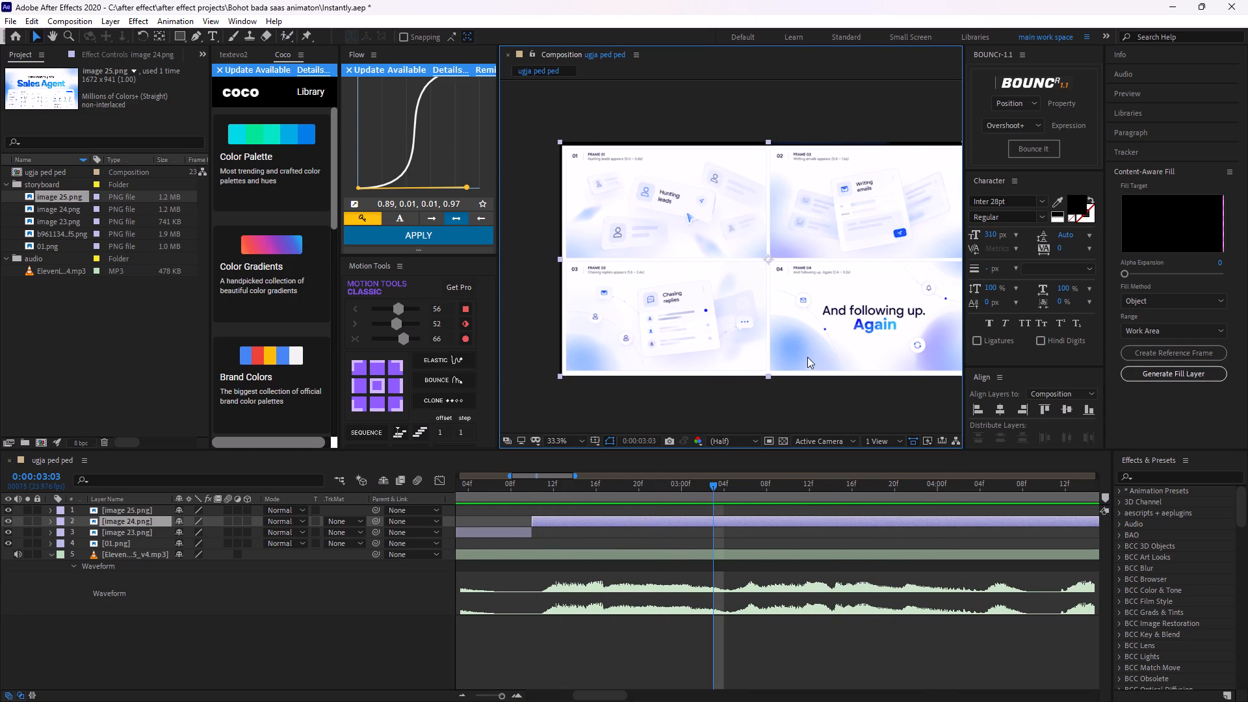
key(s)
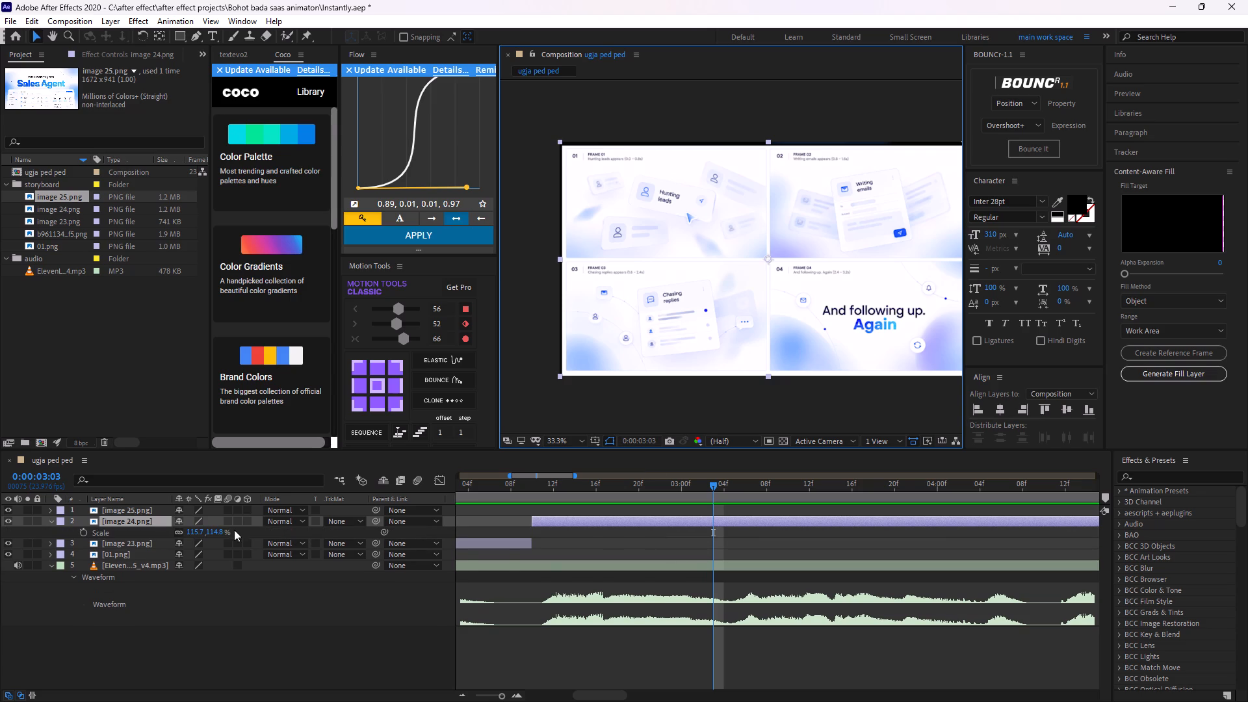
drag(220, 530, 259, 527)
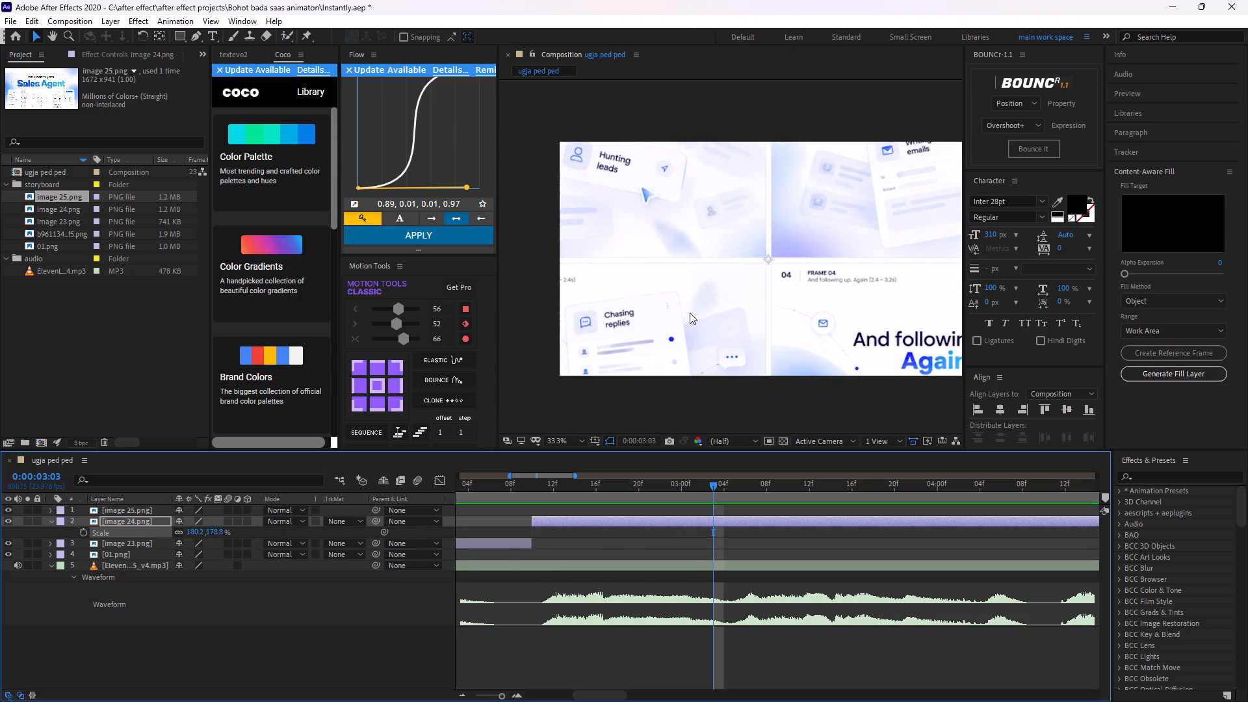
drag(757, 311, 891, 366)
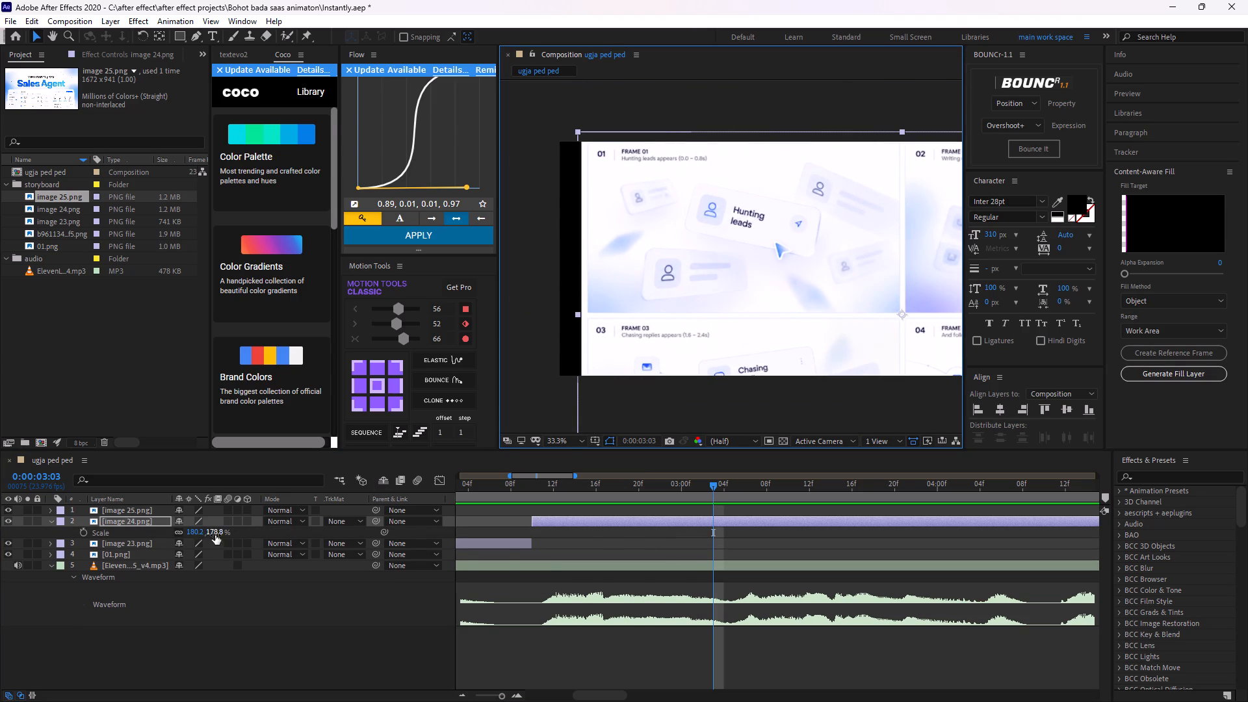
drag(216, 535, 250, 528)
drag(681, 330, 760, 374)
middle_drag(948, 257, 864, 256)
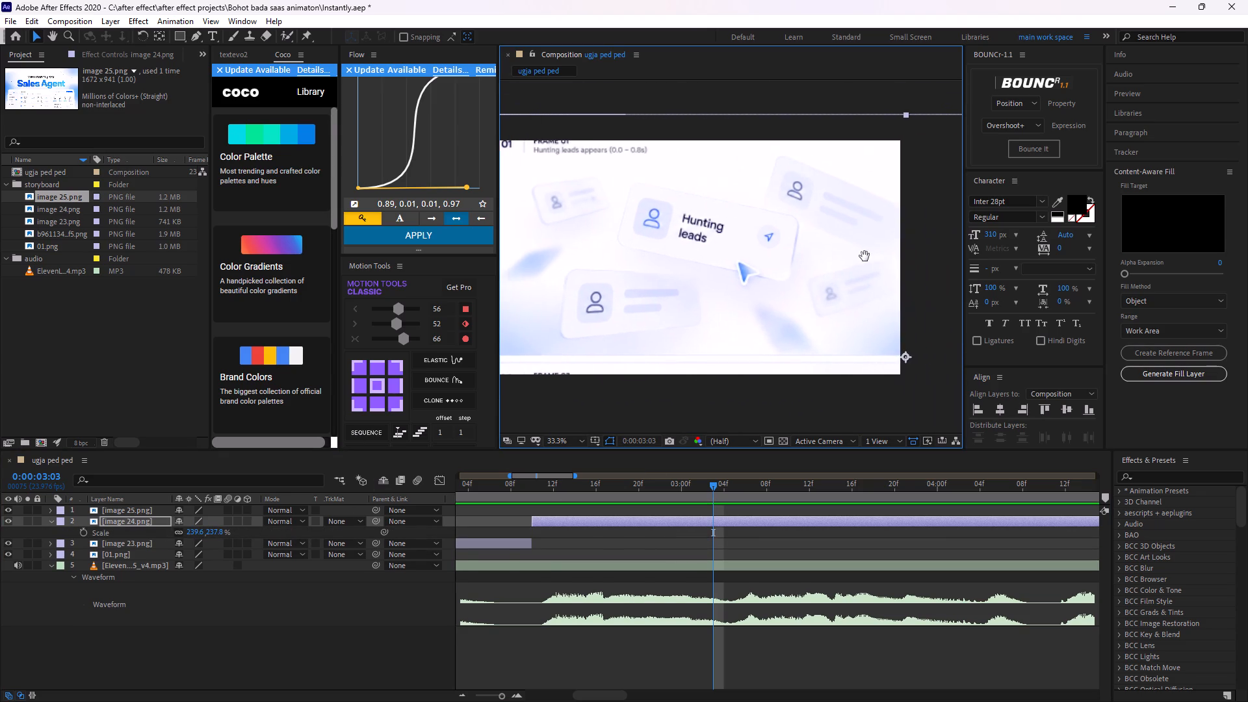
middle_drag(864, 256, 868, 255)
middle_drag(773, 276, 837, 279)
drag(780, 325, 781, 339)
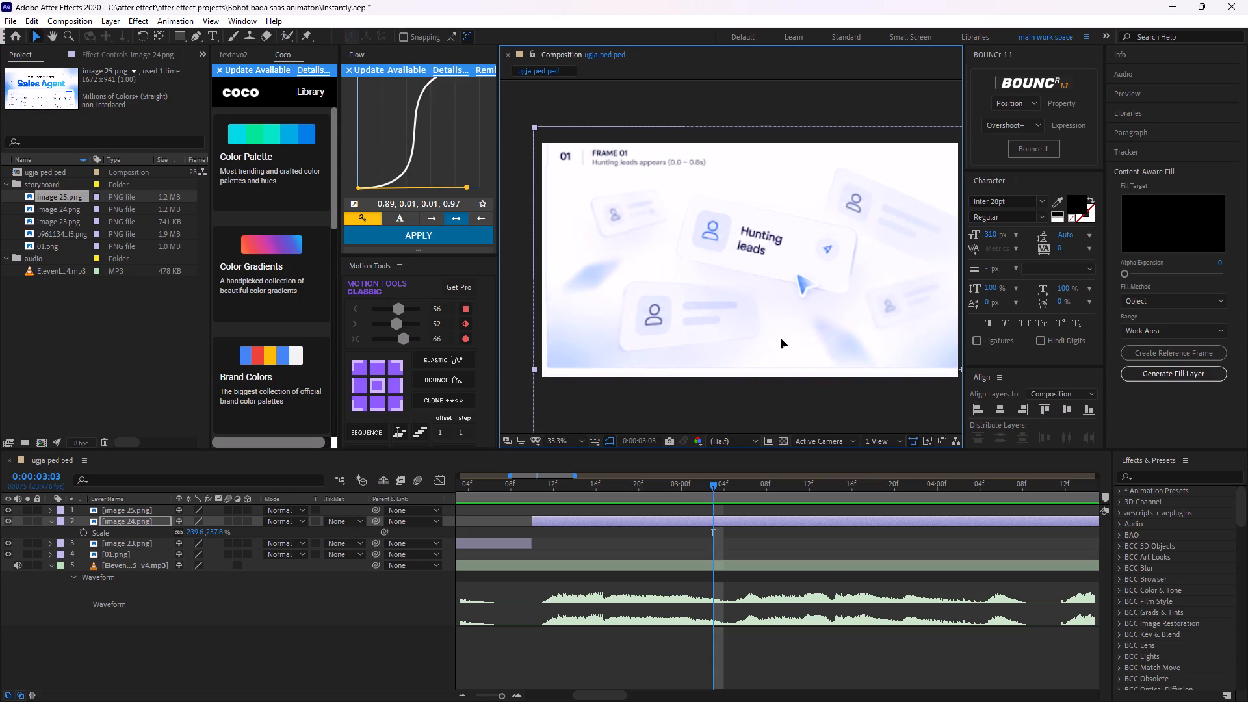
drag(781, 339, 777, 334)
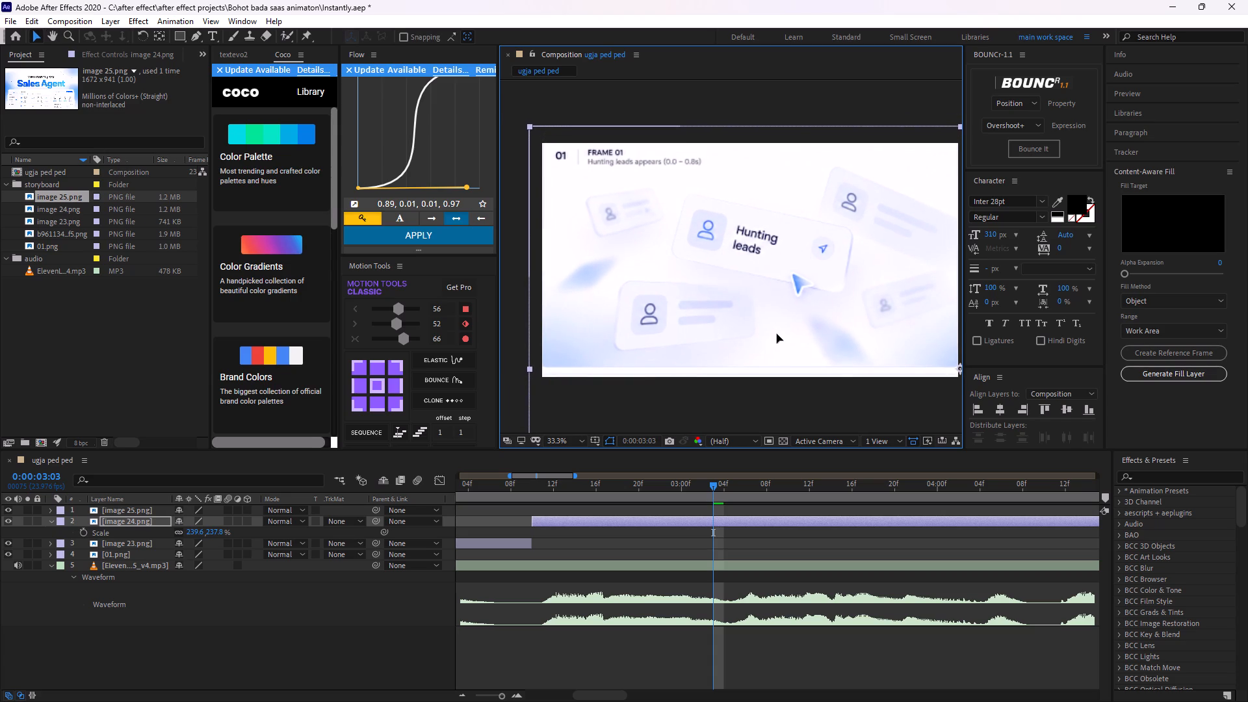
drag(777, 334, 777, 339)
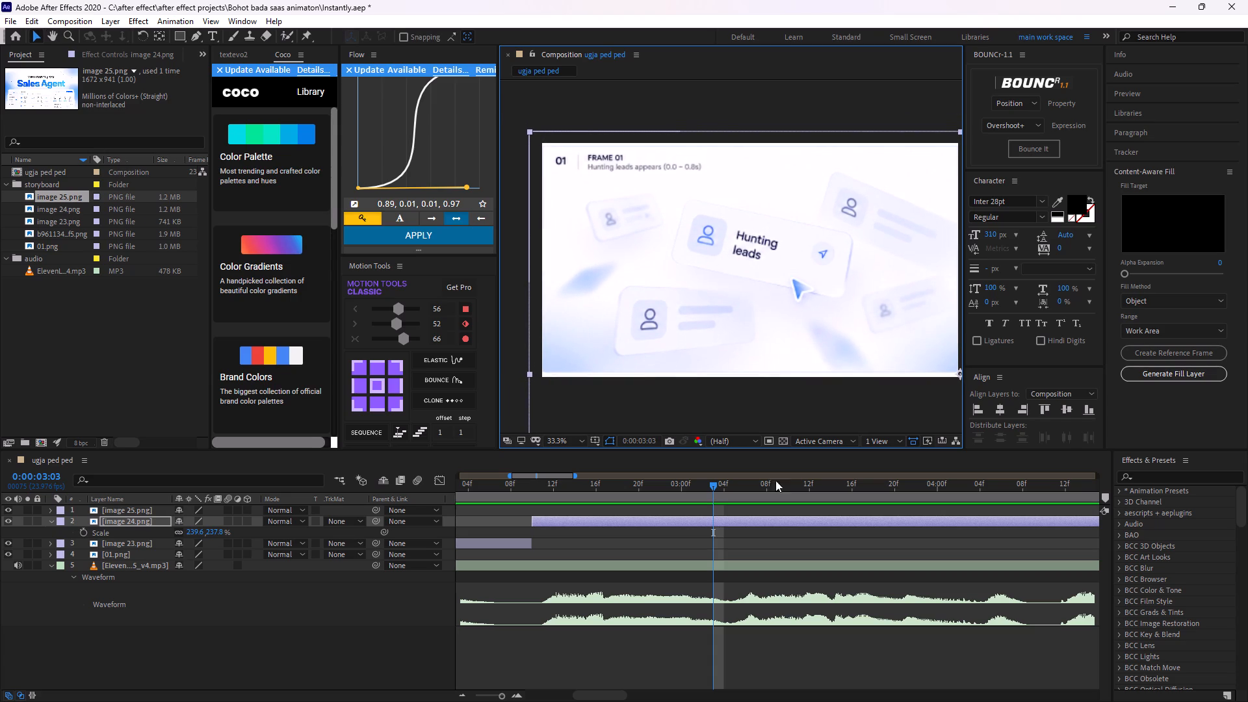
Play the voiceover from 0:00:02:10 to find the next phrase and split the image 24.png layer at 0:00:04:10.
drag(712, 488, 528, 530)
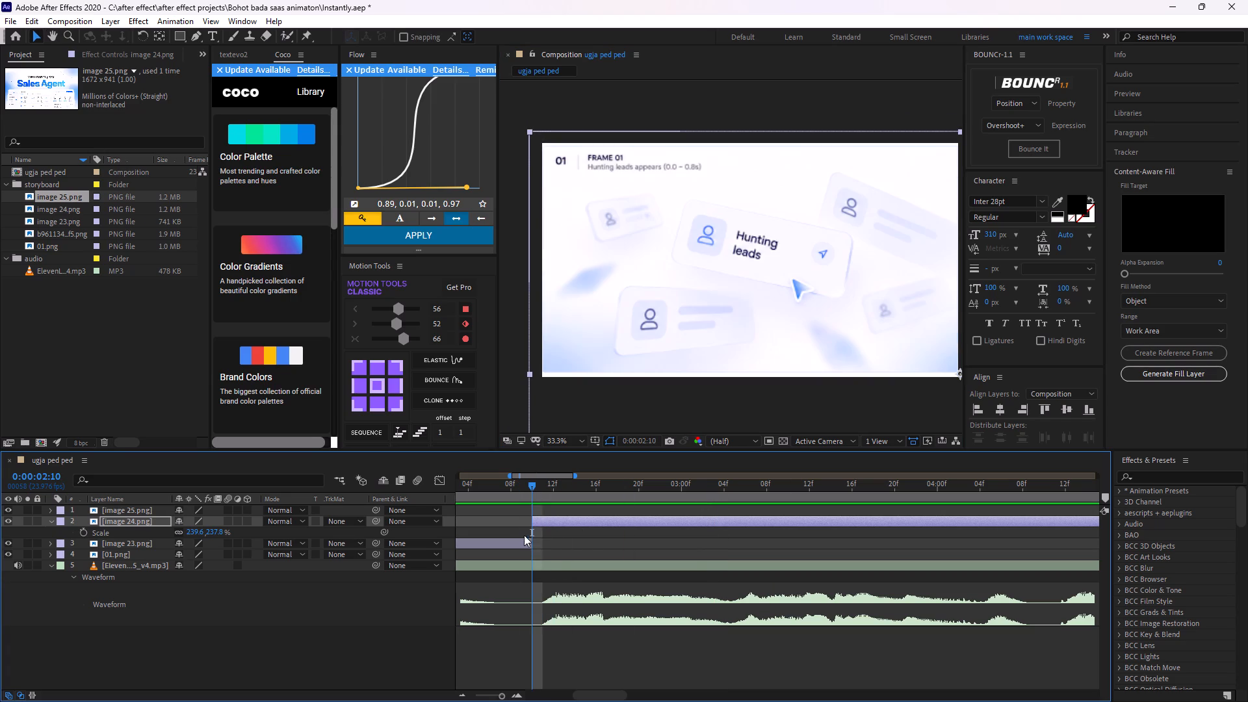
key(space)
key(space)
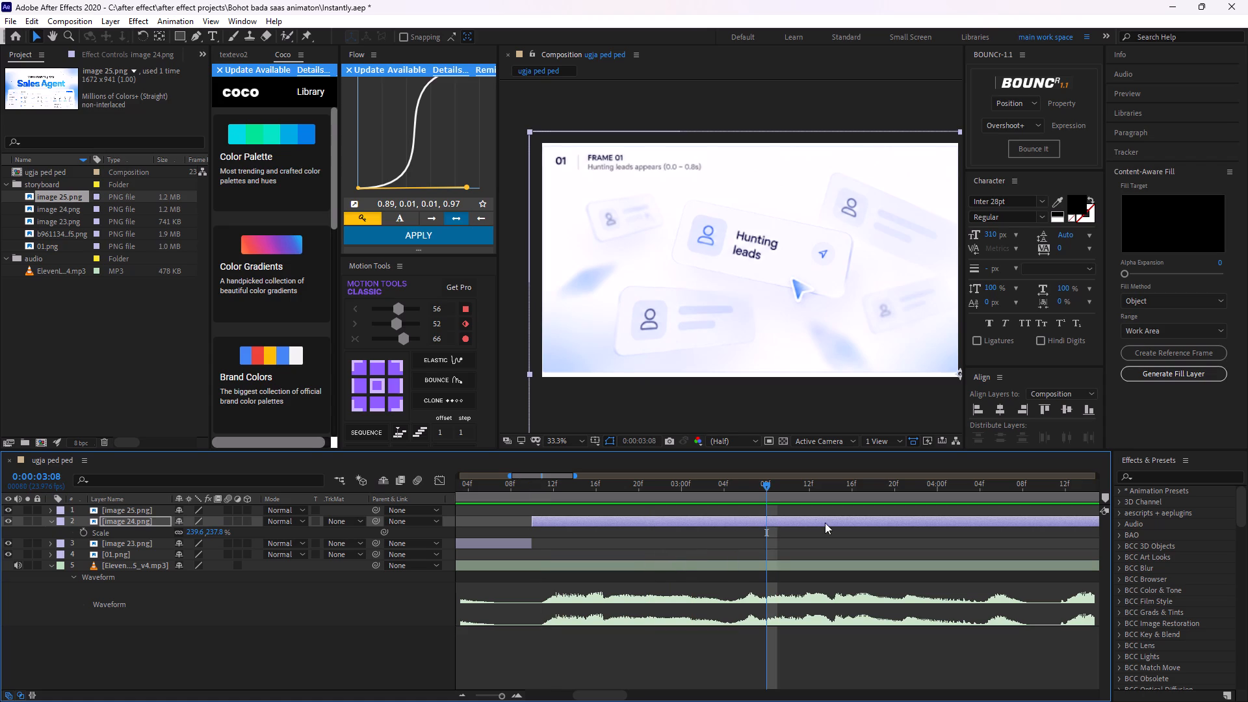
key(space)
key(space)
key(space)
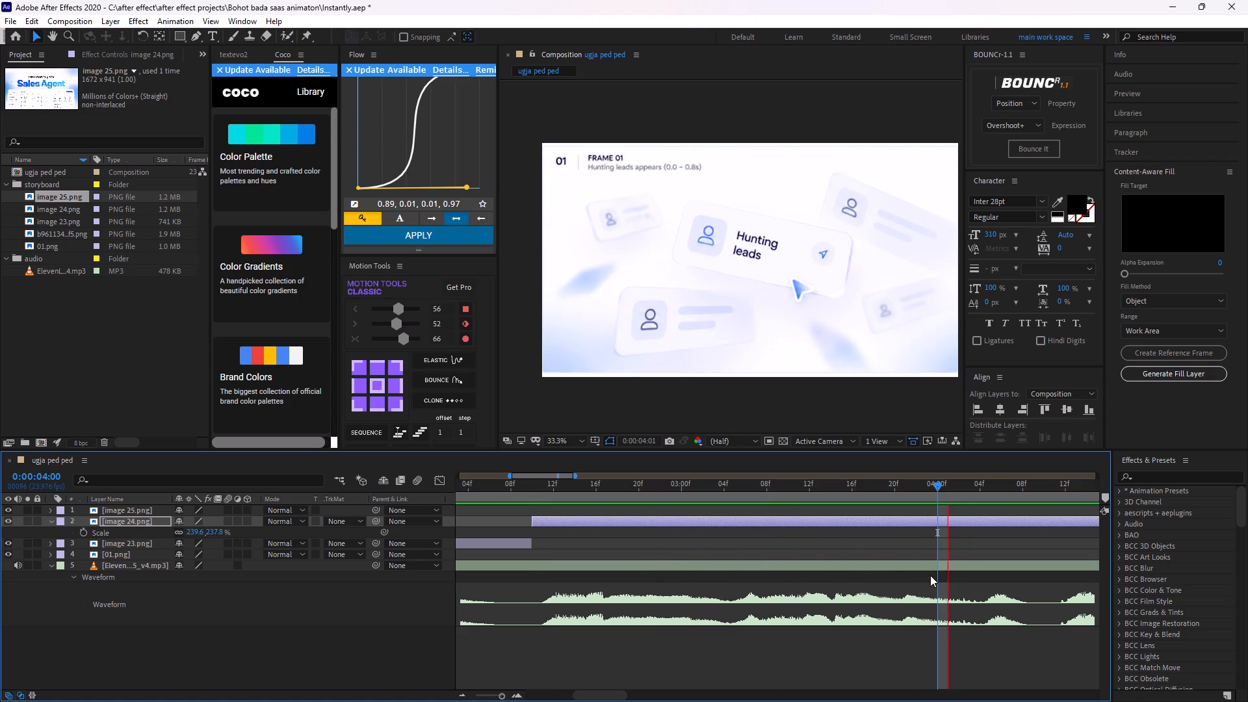
key(space)
middle_drag(1013, 558, 718, 542)
drag(802, 481, 781, 496)
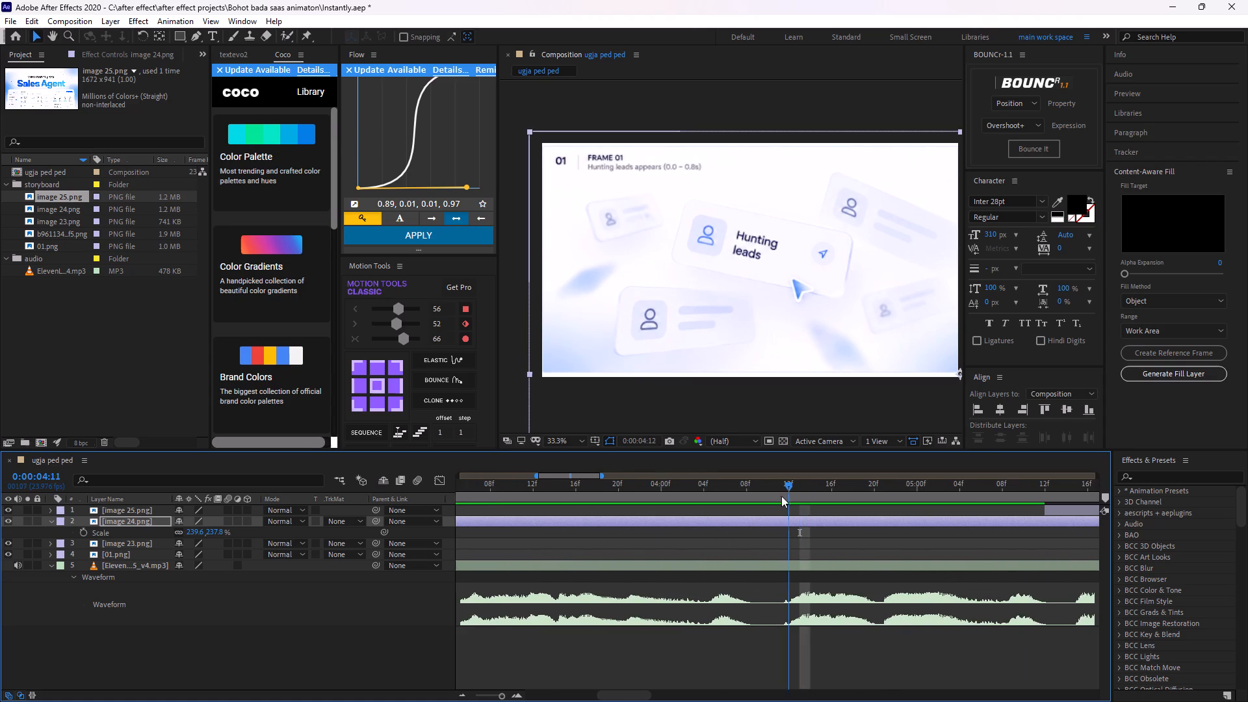
drag(781, 496, 772, 508)
click(773, 521)
key(ctrl+shift+d)
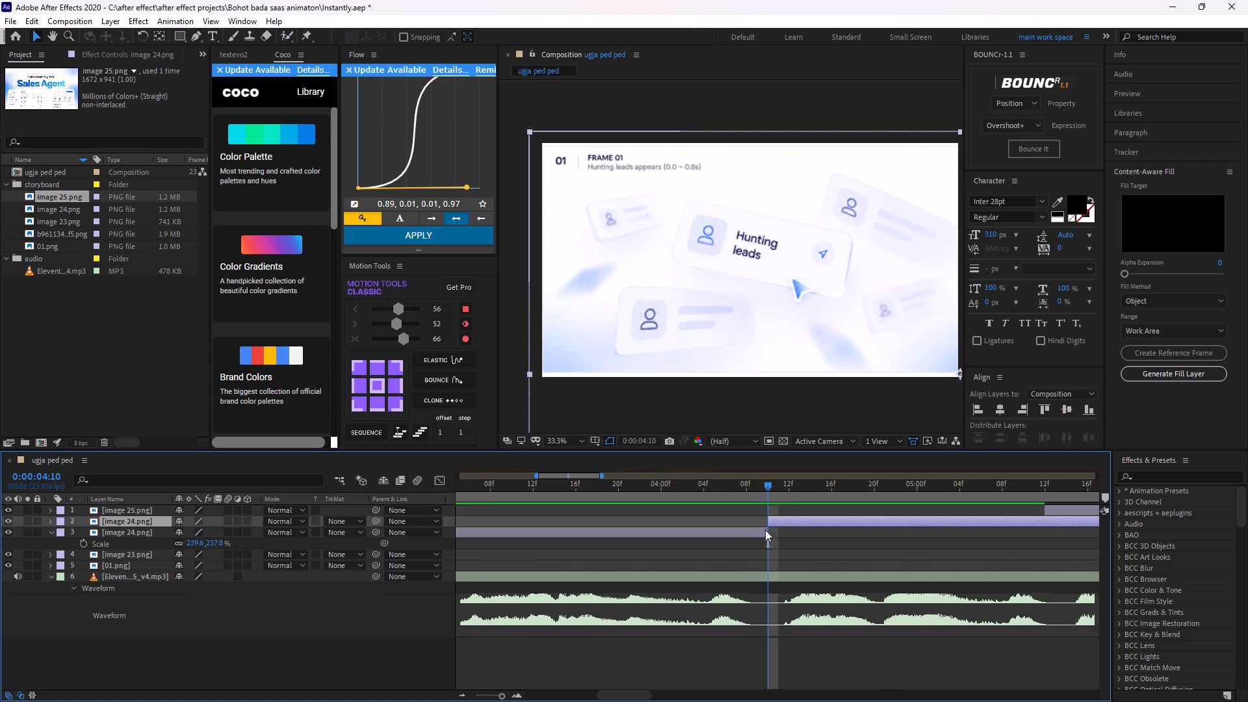
Reposition the image 24.png segment starting at 0:00:04:10 so Frame 02, "Writing emails", fills the composition.
drag(768, 486, 784, 496)
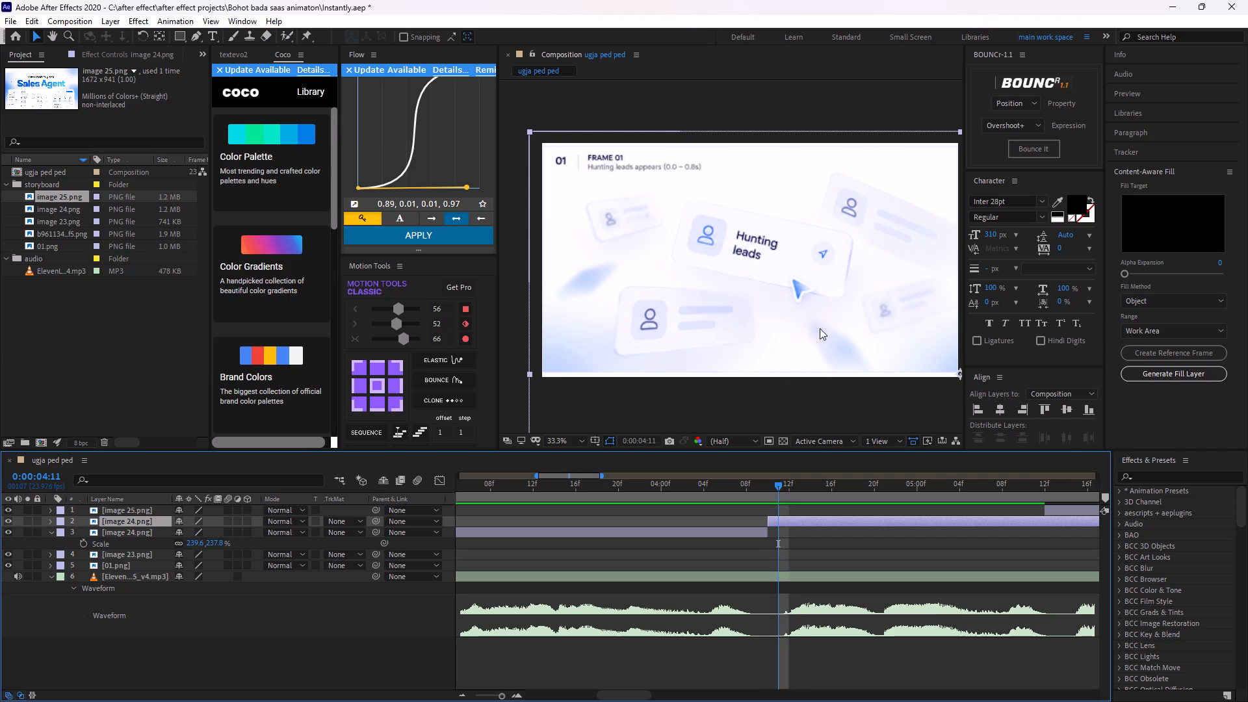
middle_drag(820, 328, 760, 300)
drag(799, 296, 668, 270)
drag(782, 270, 604, 289)
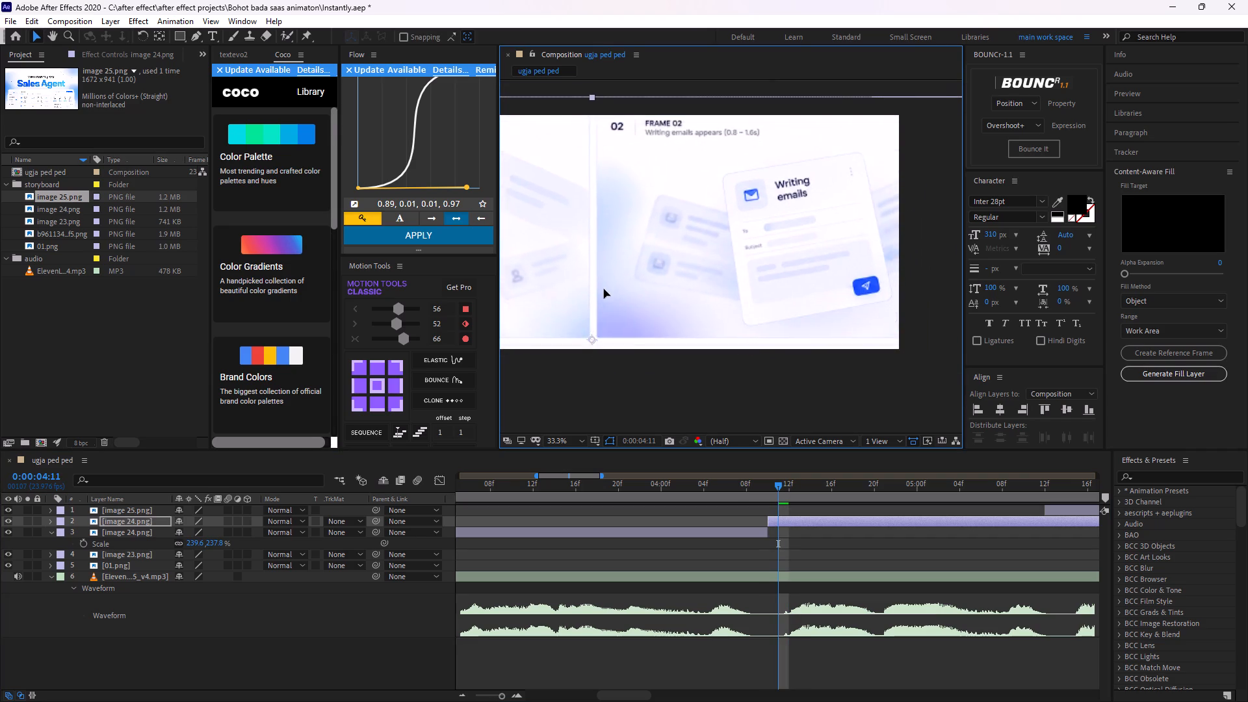
drag(604, 289, 566, 299)
drag(660, 288, 632, 287)
middle_drag(669, 270, 708, 256)
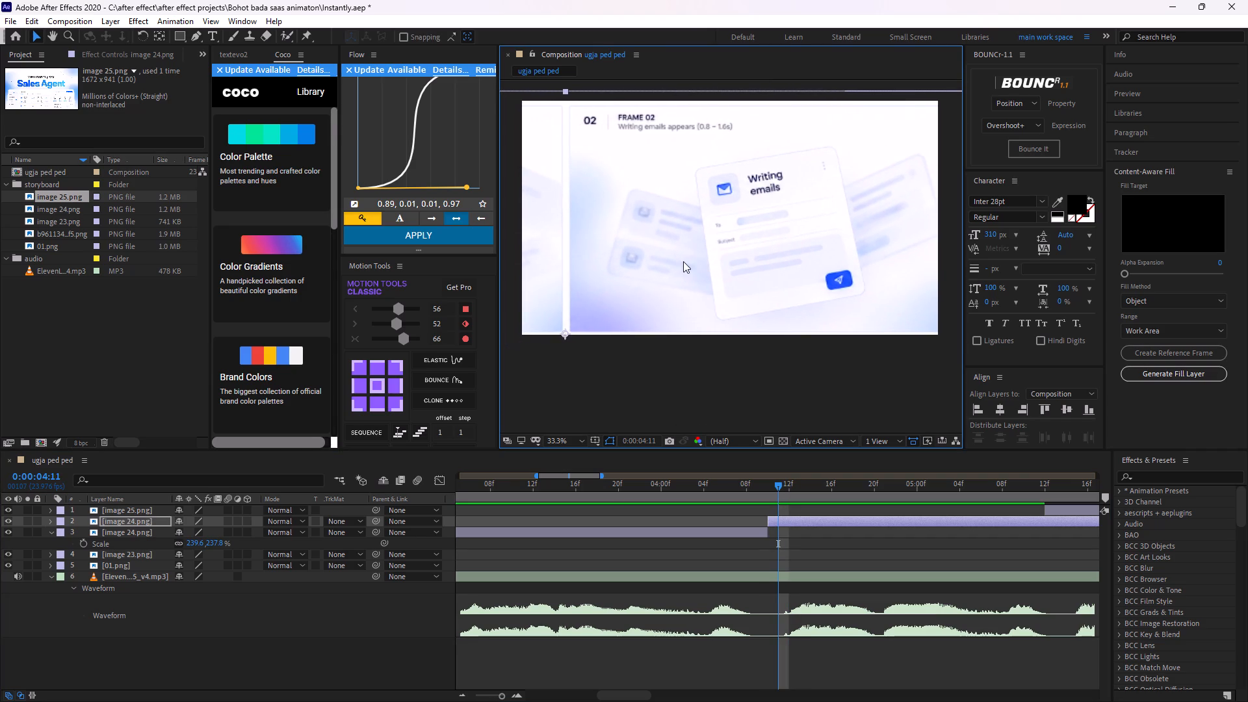
drag(683, 261, 629, 257)
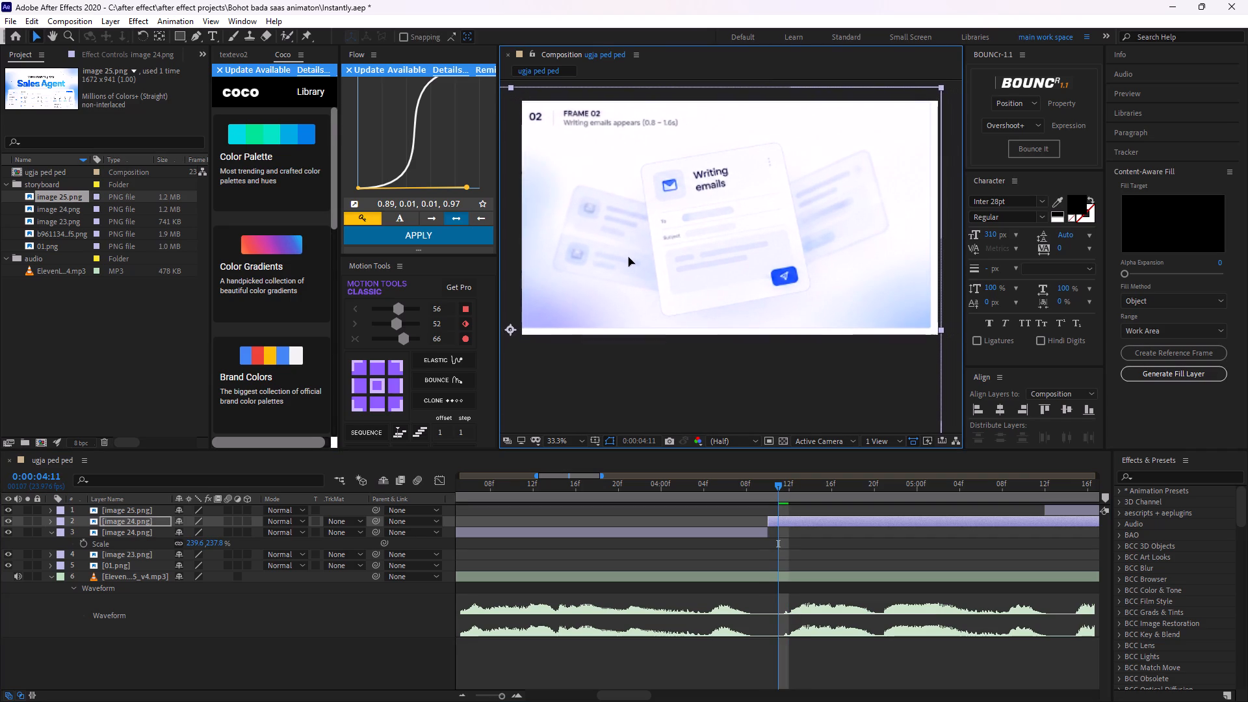
drag(629, 257, 632, 261)
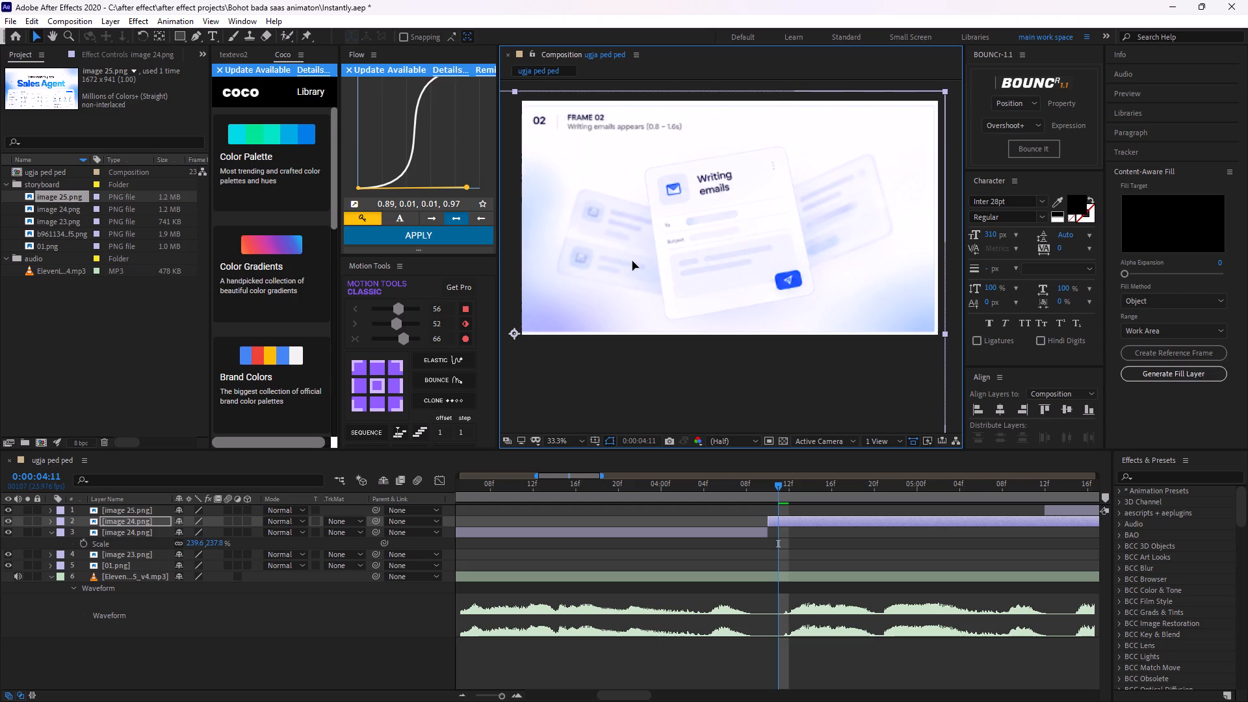
drag(632, 261, 632, 261)
Preview the voiceover from 0:00:04:11 and shift the image 25.png layer to start at about 0:00:06:05.
middle_drag(898, 554, 755, 578)
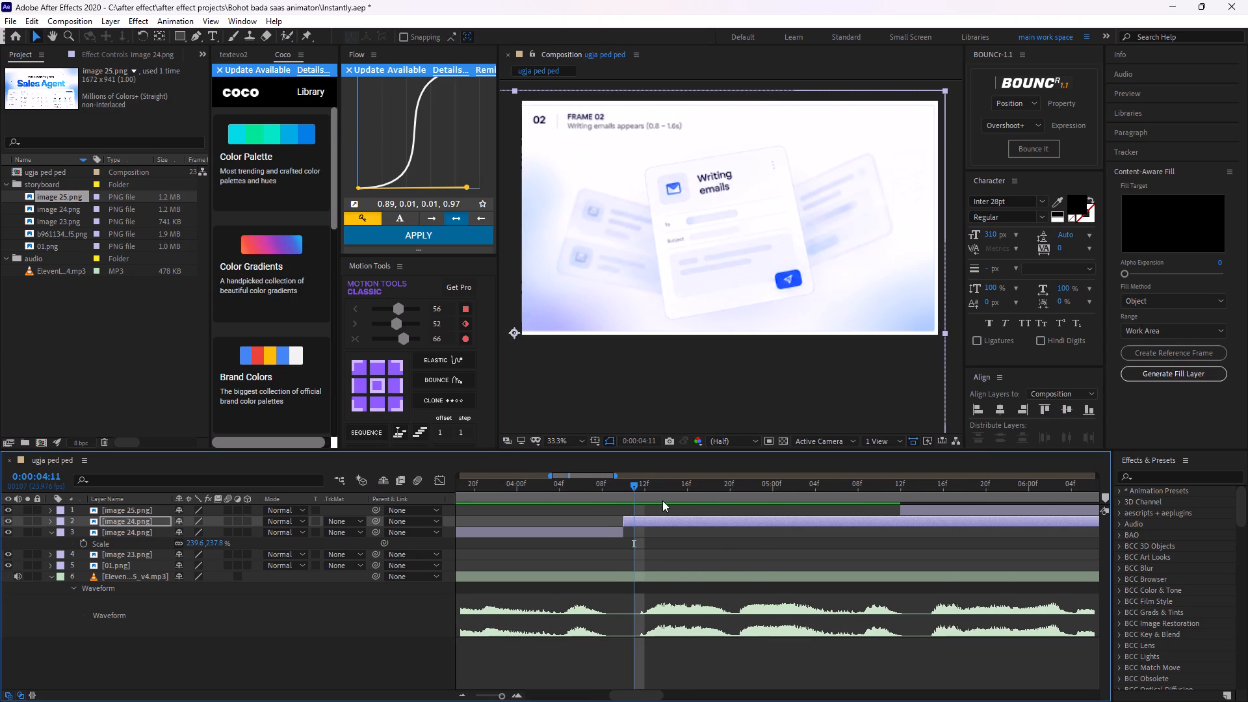
key(space)
key(space)
middle_drag(899, 559, 690, 575)
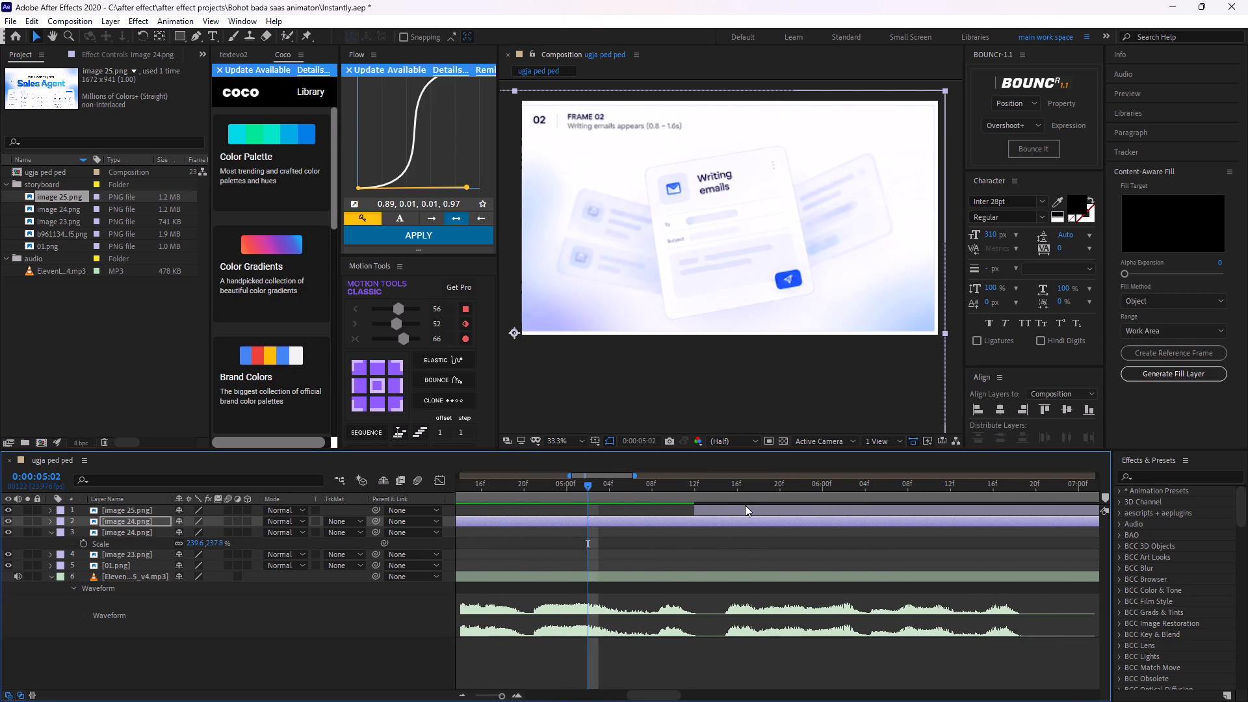
drag(732, 510, 909, 517)
Play on from 0:00:05:02 and split the Frame 02 segment of image 24.png at 0:00:05:13 in the voiceover pause.
key(space)
key(space)
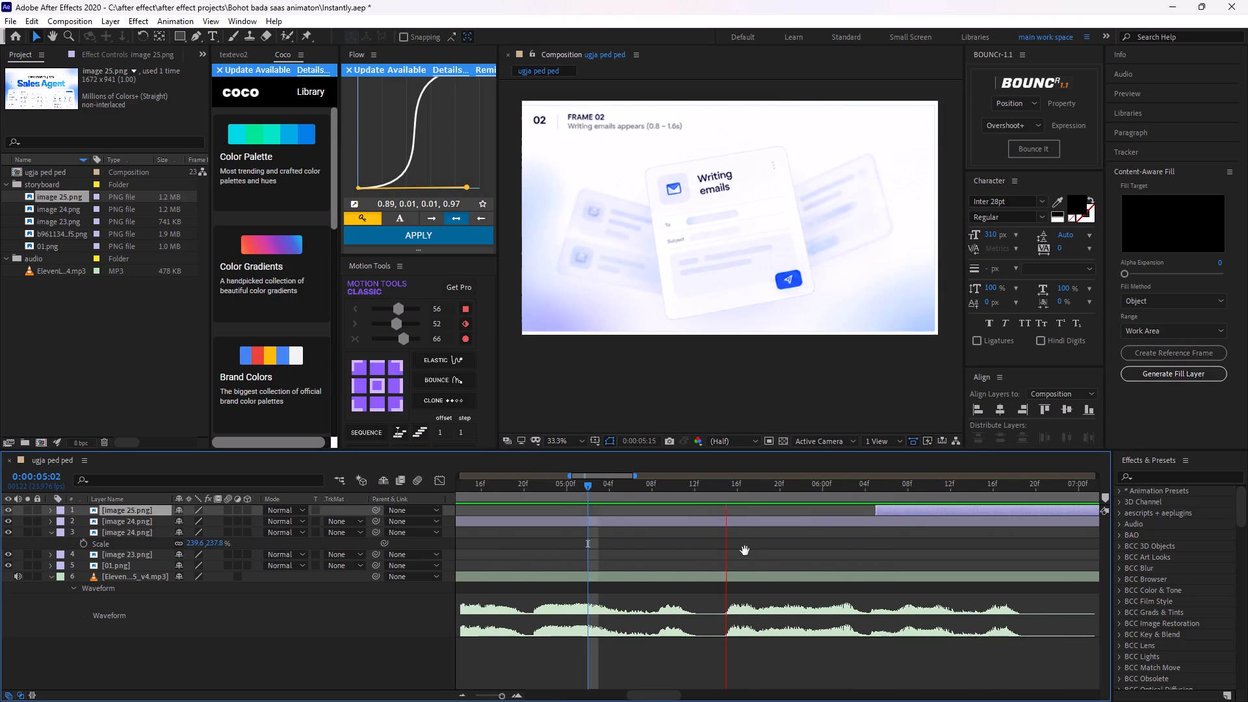
drag(761, 487, 707, 533)
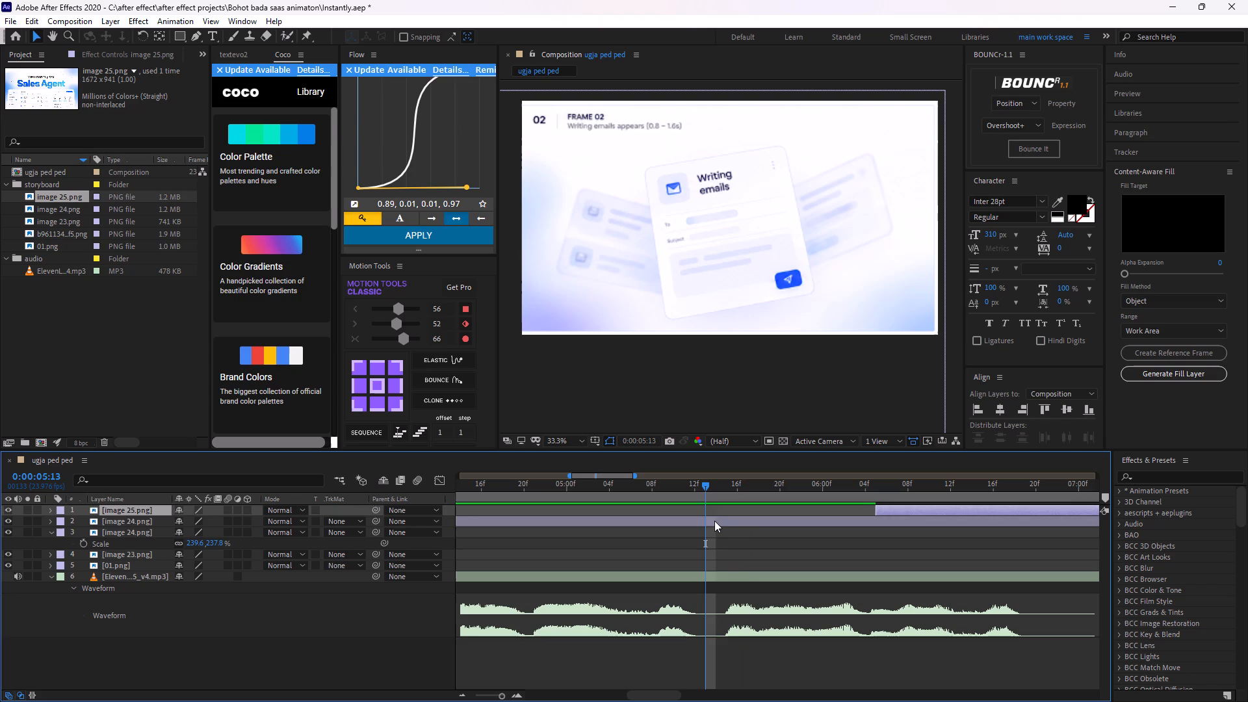
click(714, 521)
key(ctrl+shift+d)
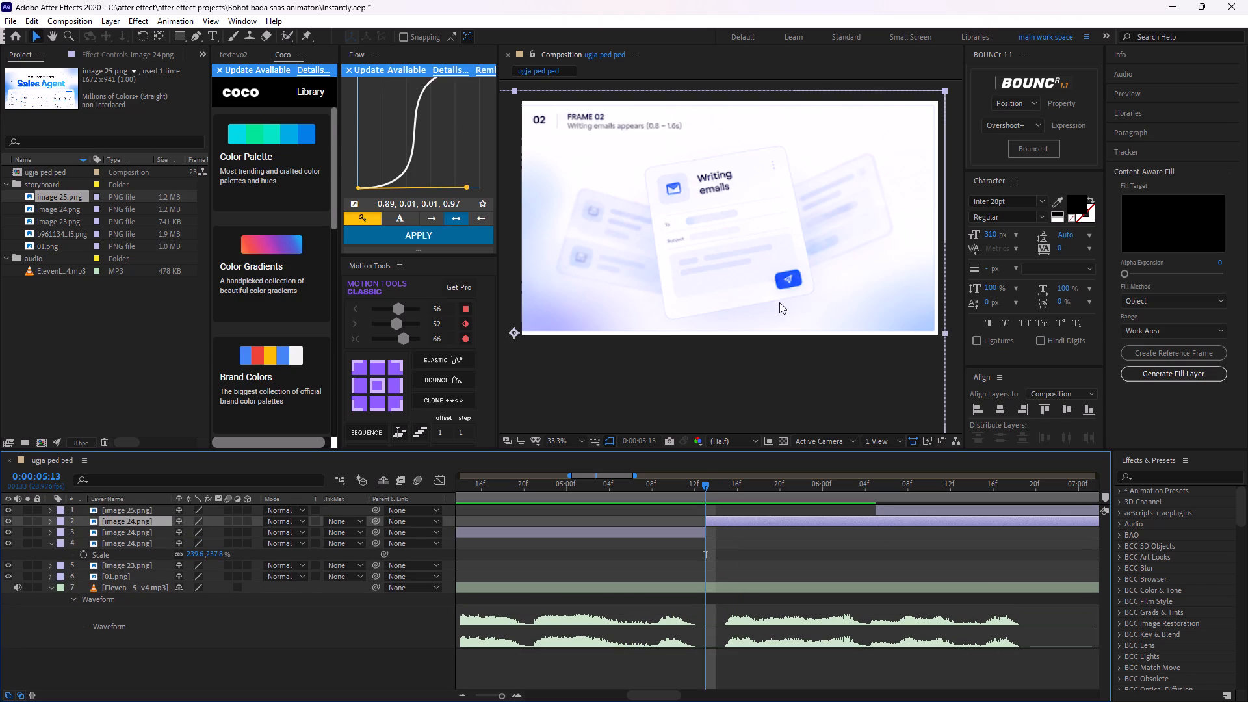
Reposition the image 24.png segment starting at 0:00:05:13 so Frame 03, "Chasing replies", fills the composition.
drag(782, 300, 850, 208)
drag(709, 308, 824, 253)
drag(666, 291, 817, 227)
drag(697, 270, 765, 253)
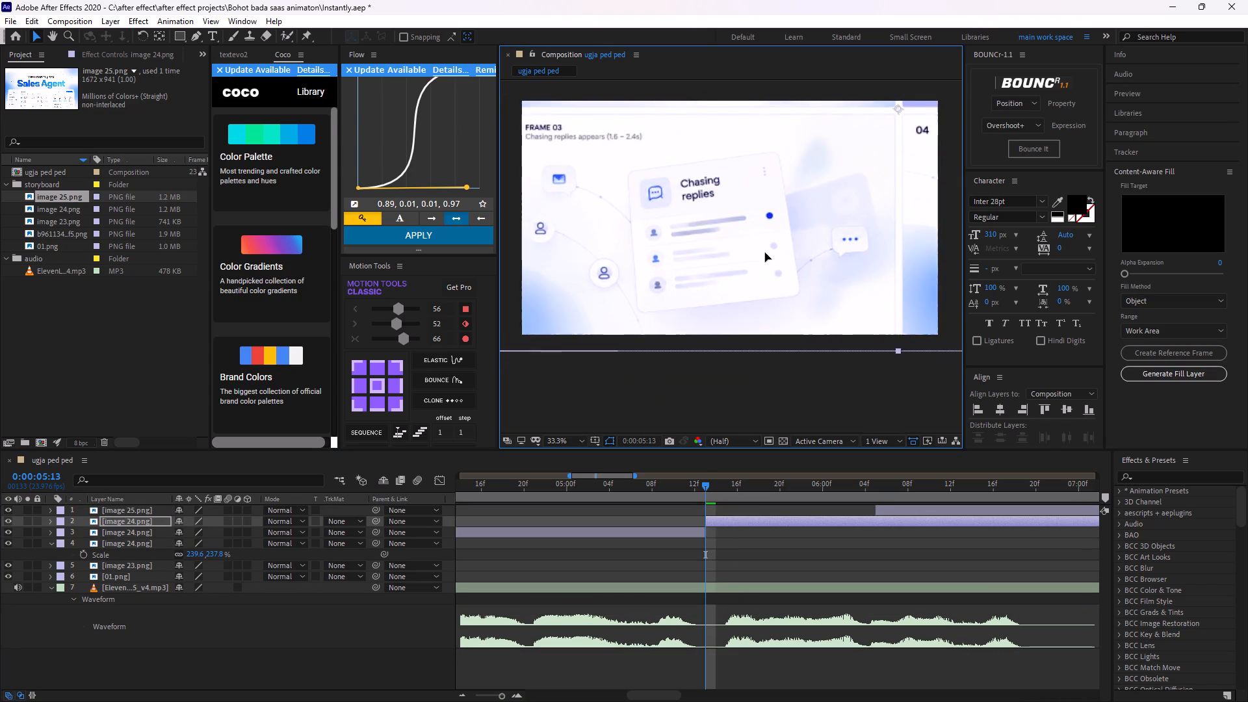
drag(765, 253, 798, 244)
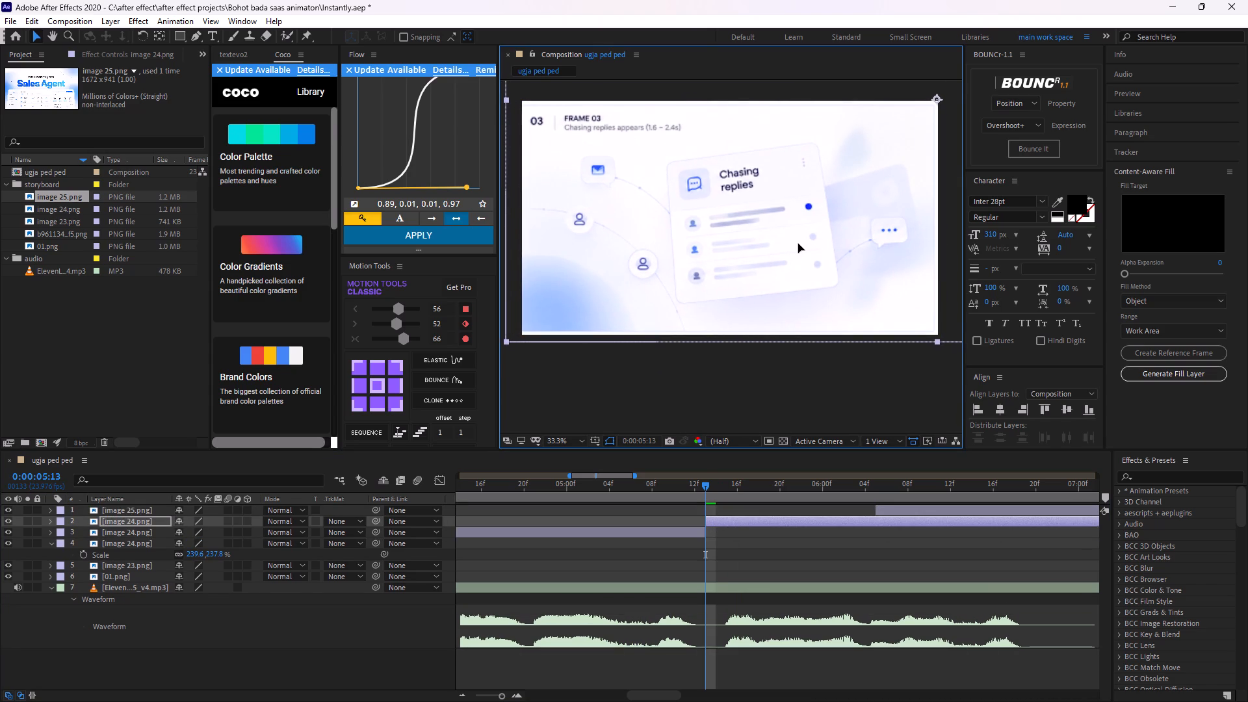
drag(798, 244, 802, 244)
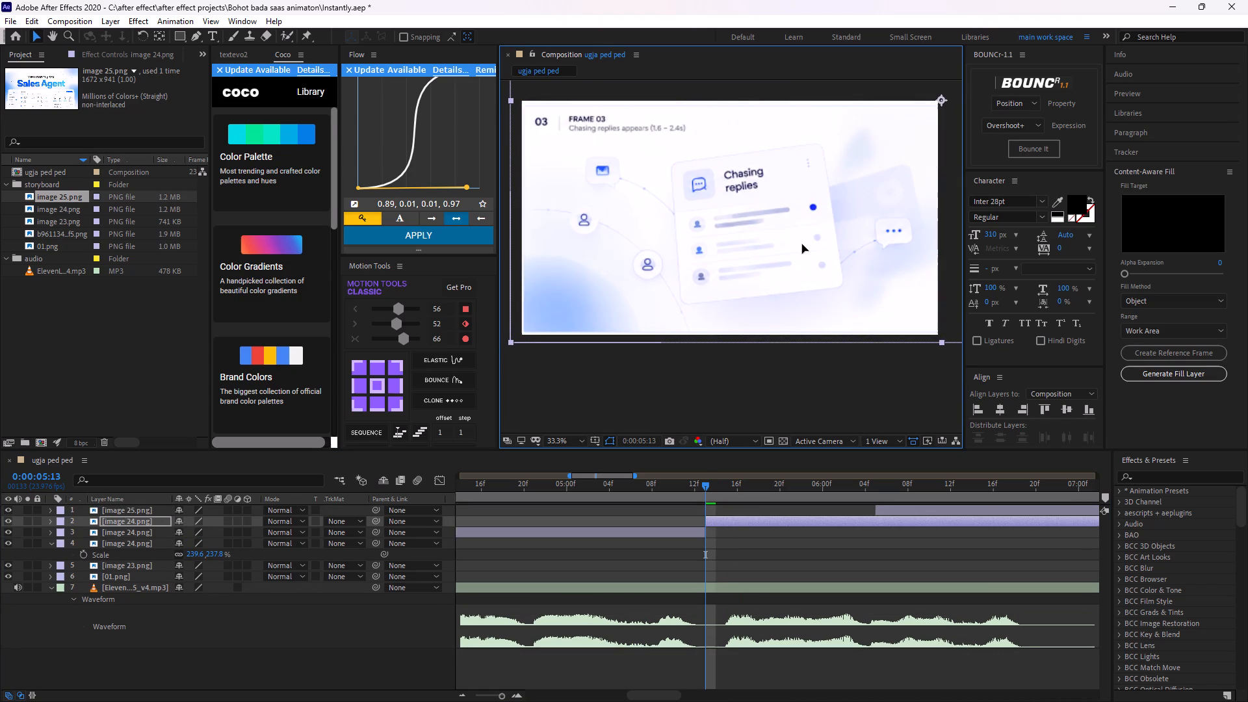
drag(802, 244, 800, 245)
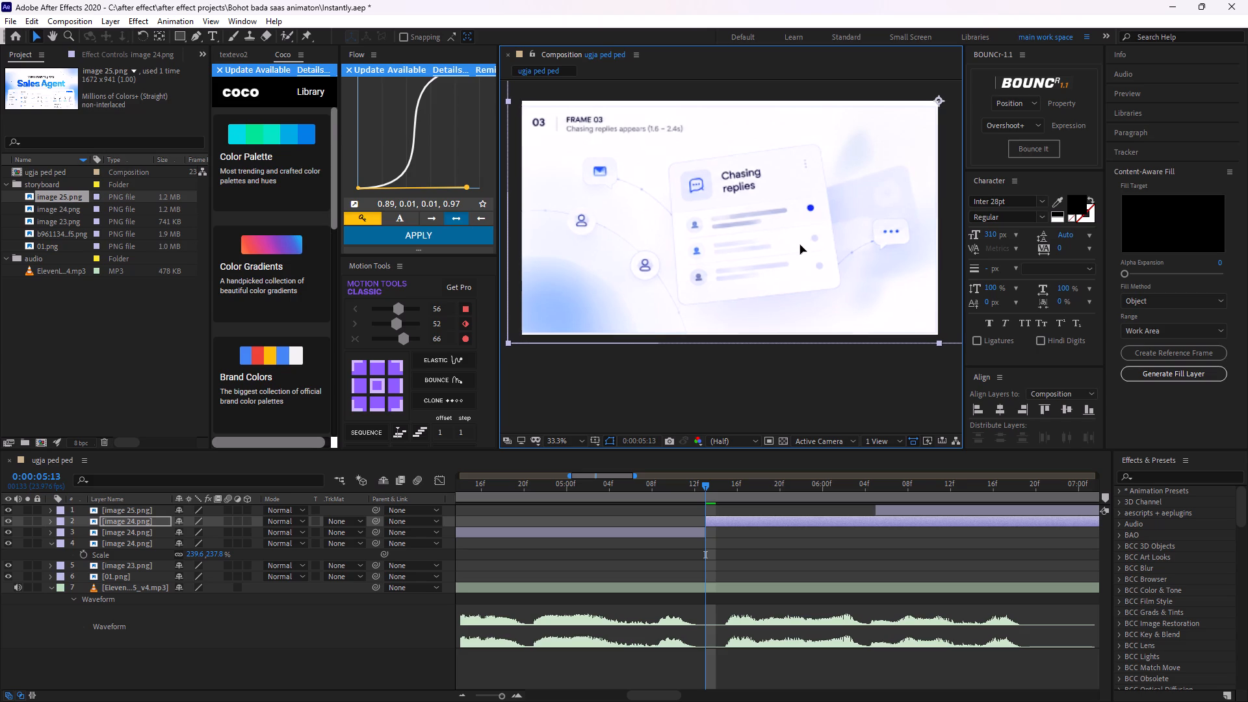
drag(800, 245, 800, 242)
Preview the voiceover from 0:00:05:13 and shift the image 25.png layer to start at about 0:00:07:01.
middle_drag(797, 557, 766, 568)
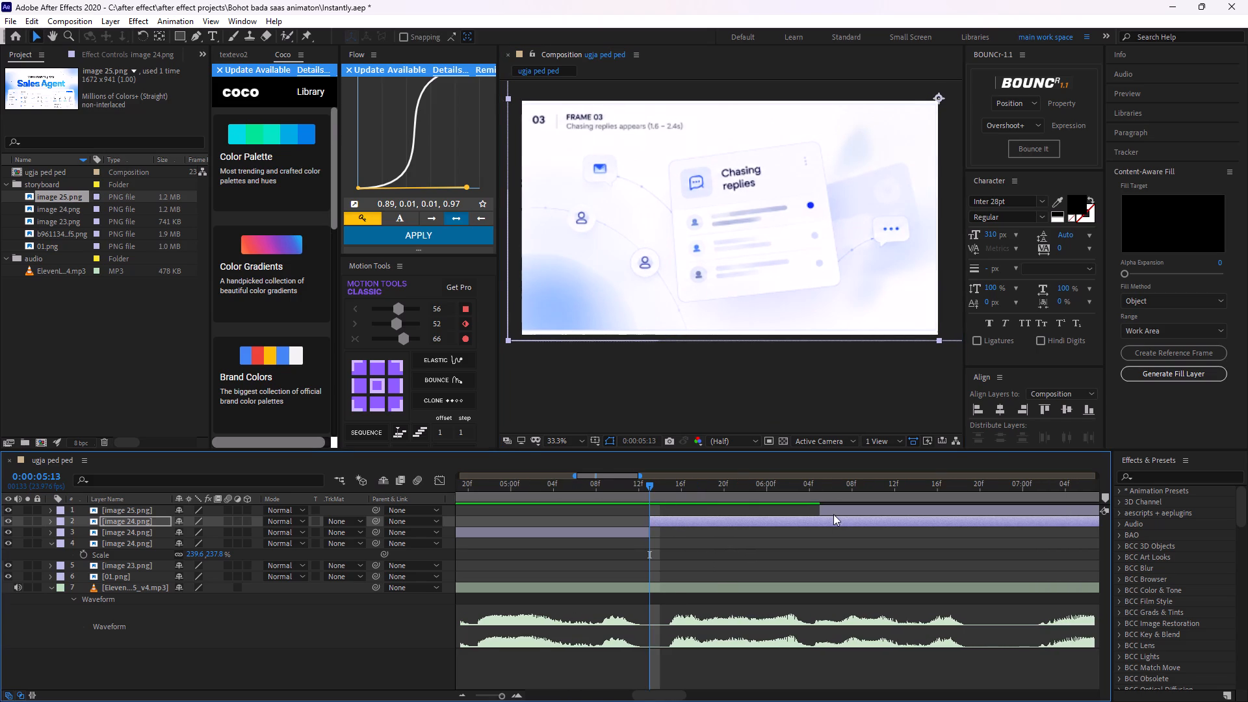
drag(836, 512, 989, 517)
key(space)
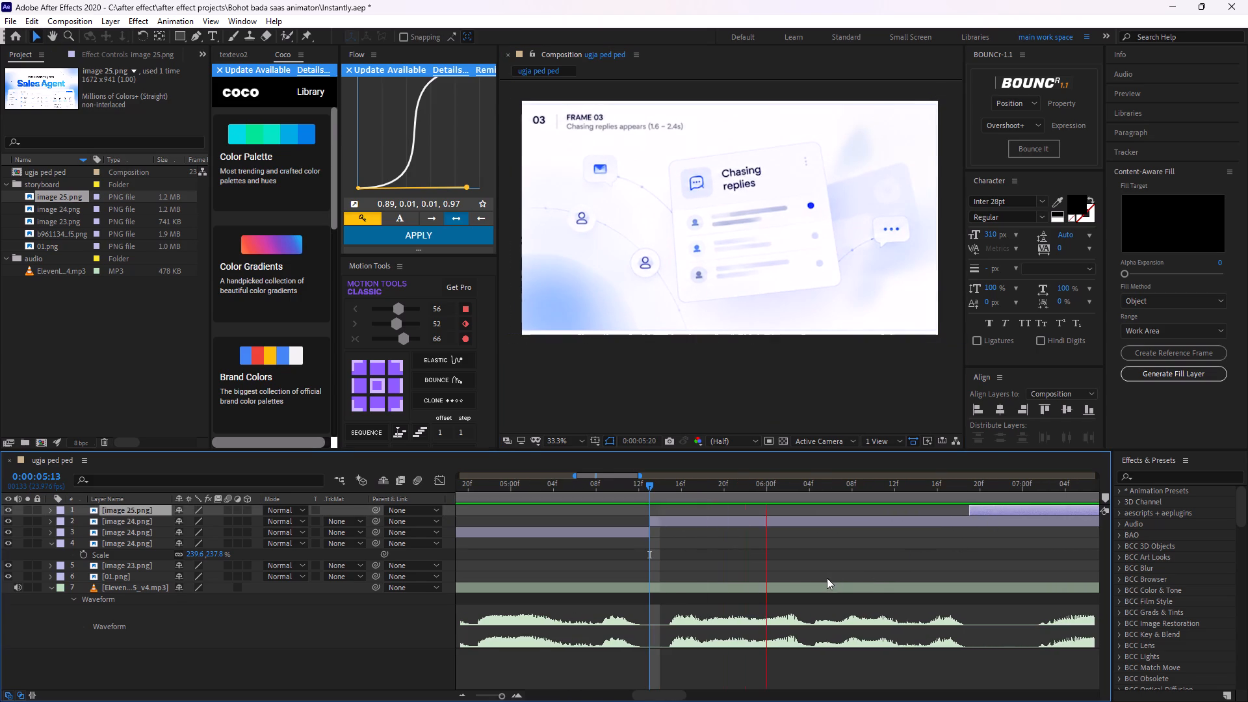
key(space)
key(space)
key(space)
middle_drag(934, 579, 616, 588)
drag(681, 509, 747, 518)
Split the Frame 03 segment of image 24.png at 0:00:06:21 in the voiceover pause.
drag(623, 487, 660, 502)
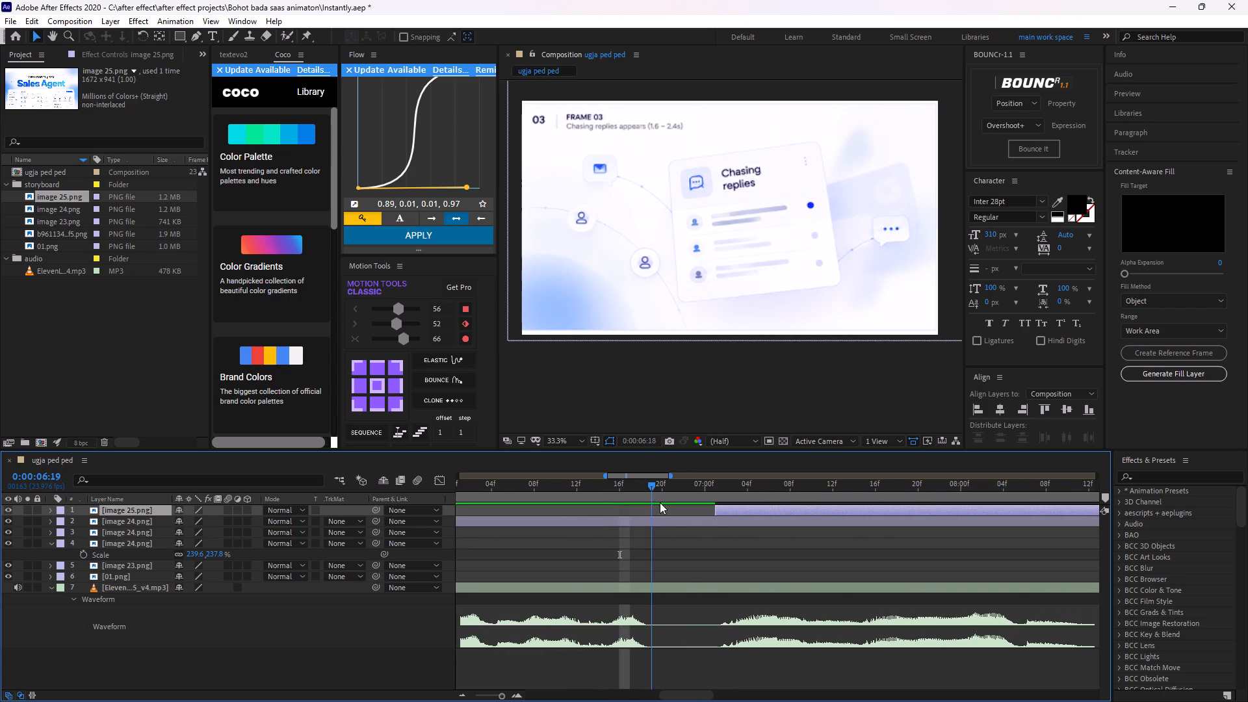
drag(660, 502, 677, 516)
click(680, 521)
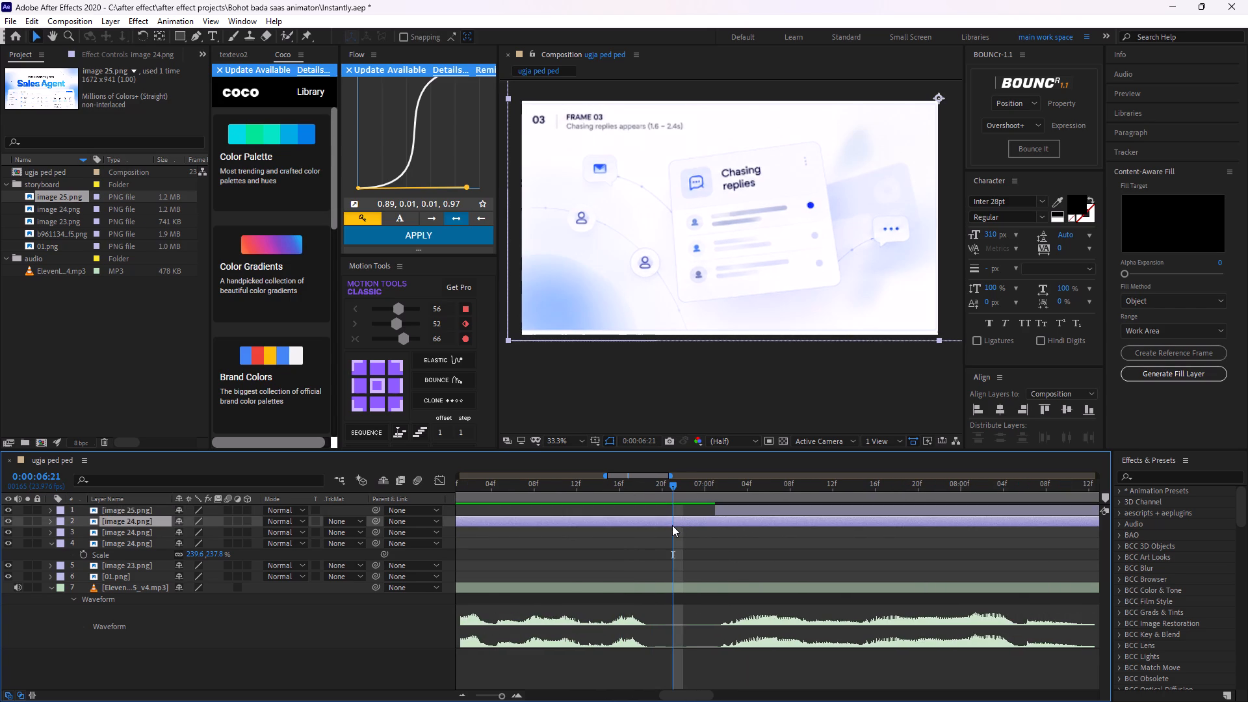
key(ctrl+shift+d)
Shift the image 25.png layer to start at about 0:00:08:02.
drag(723, 511, 989, 551)
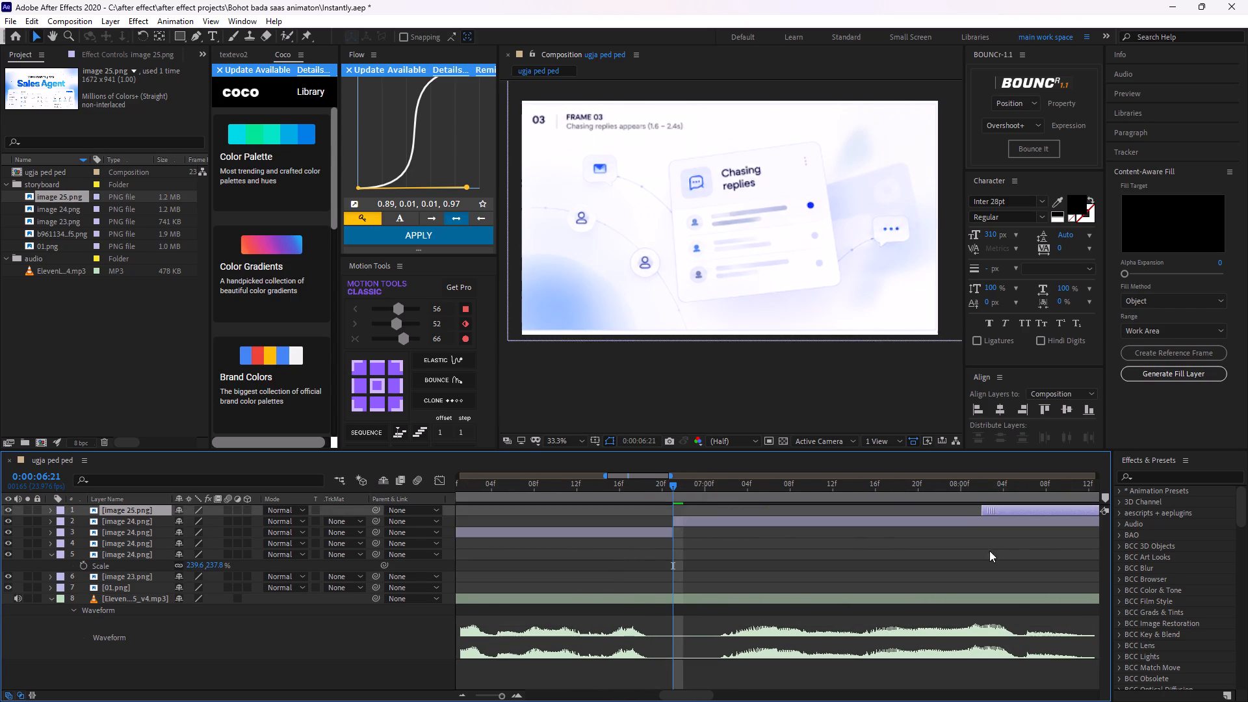
drag(989, 551, 985, 551)
Preview from 0:00:06:20 and move the cut between the Frame 03 segment and the following image 24.png segment to about 0:00:06:23.
drag(678, 482, 660, 519)
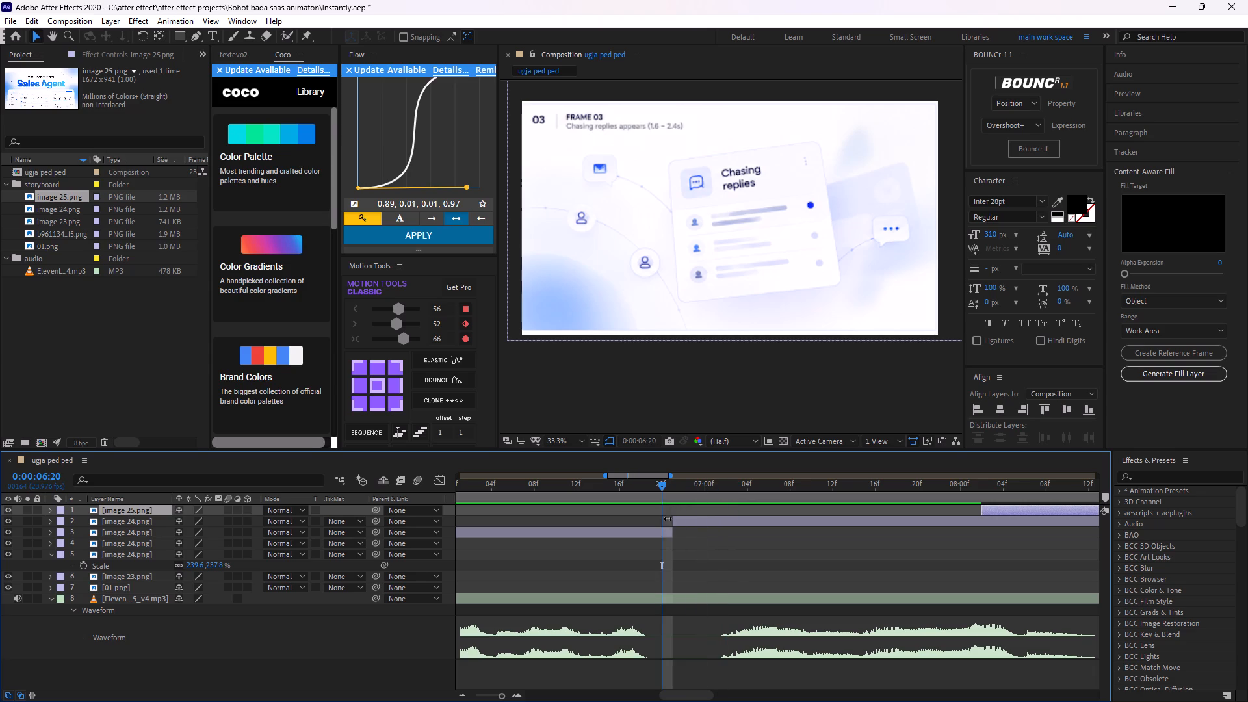
key(space)
key(space)
drag(785, 486, 717, 533)
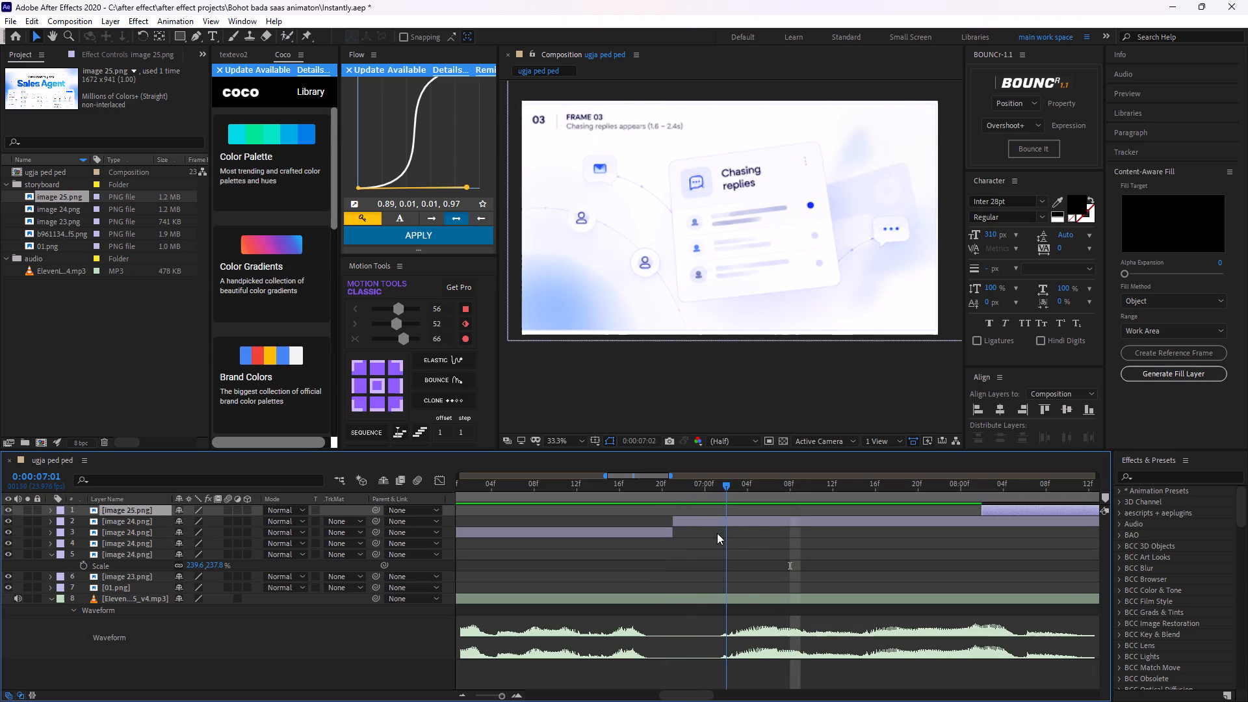
drag(717, 533, 711, 541)
drag(671, 533, 694, 549)
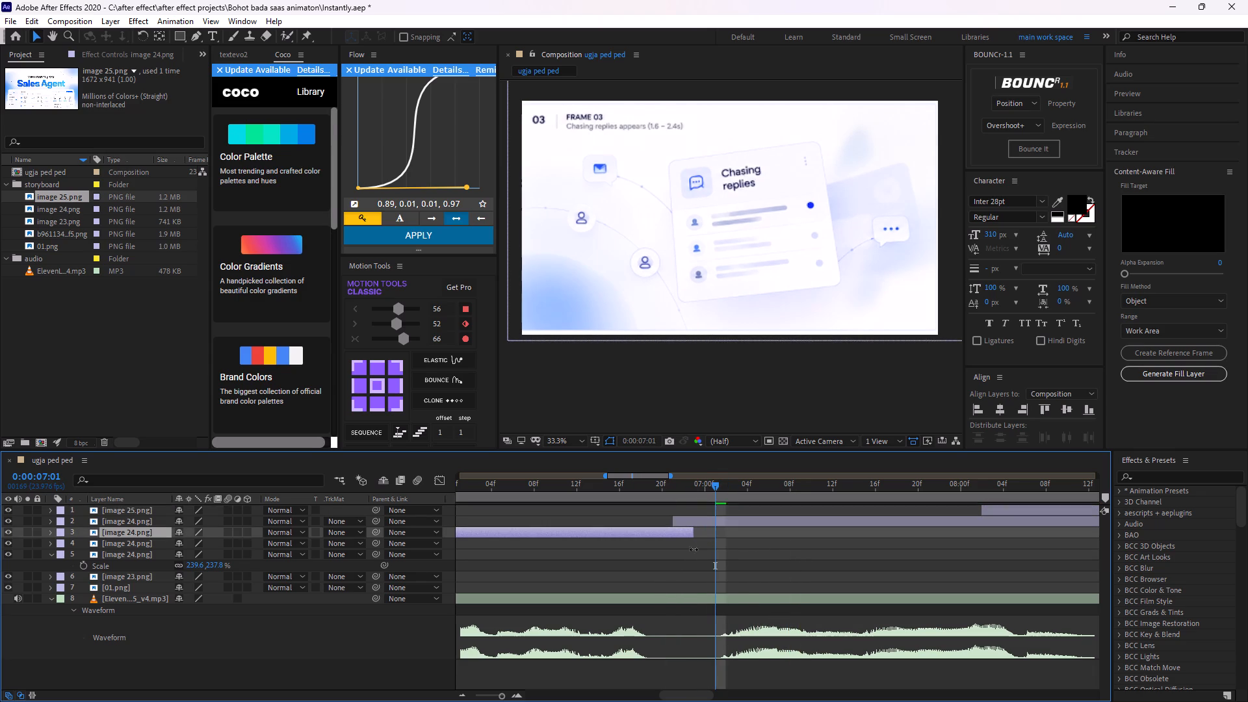
drag(694, 549, 698, 552)
drag(700, 515, 710, 525)
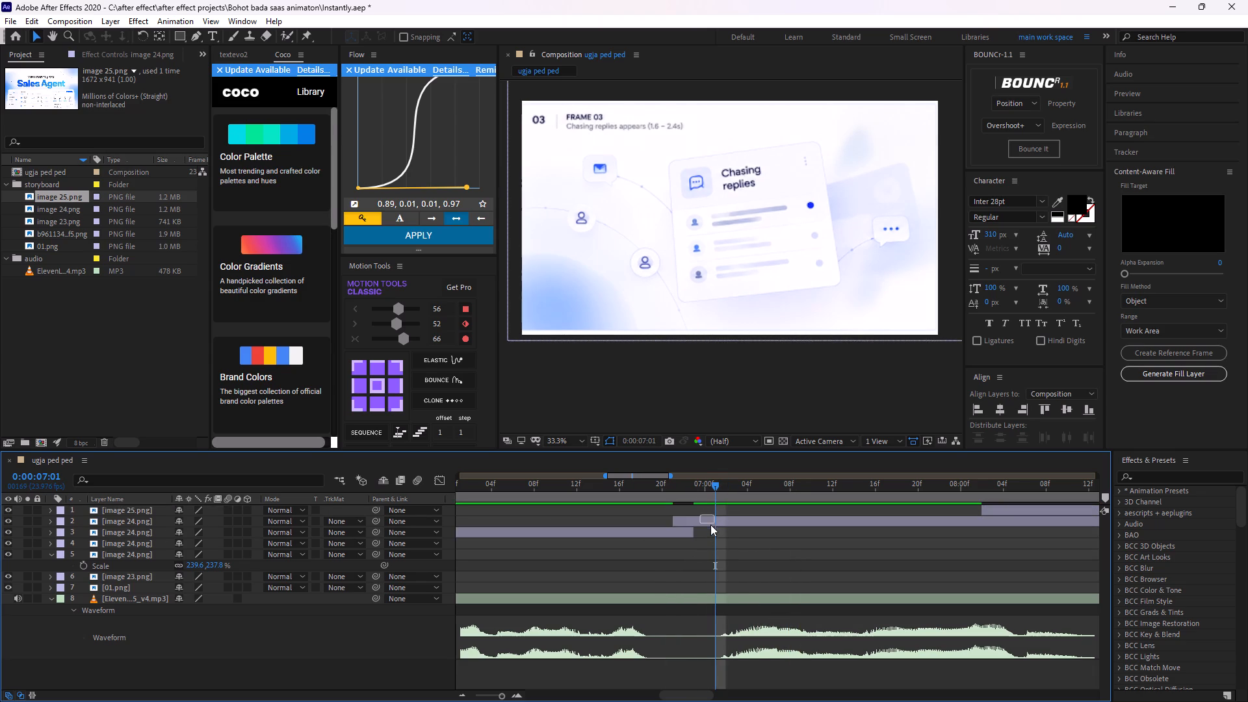
drag(710, 525, 709, 525)
drag(695, 525, 712, 525)
Reposition the image 24.png segment starting at 0:00:06:23 so Frame 04, "And following up. Again", fills the composition.
drag(845, 203, 620, 197)
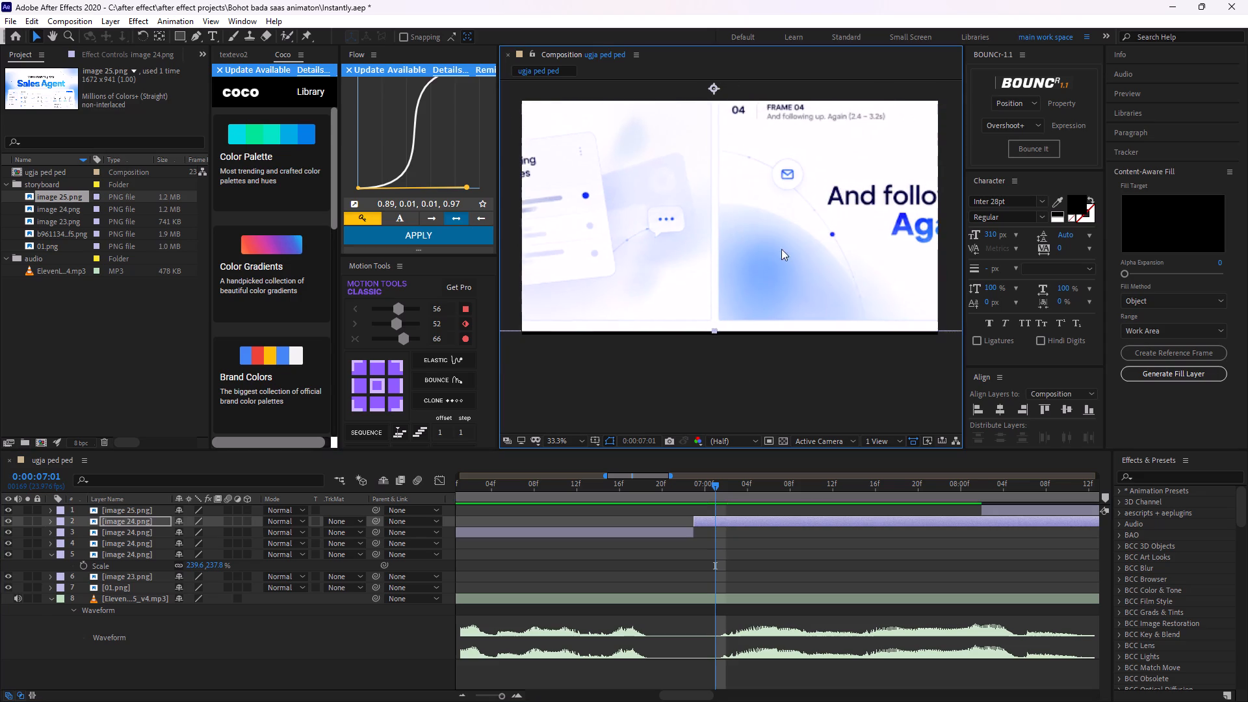
drag(777, 250, 593, 255)
drag(653, 234, 638, 238)
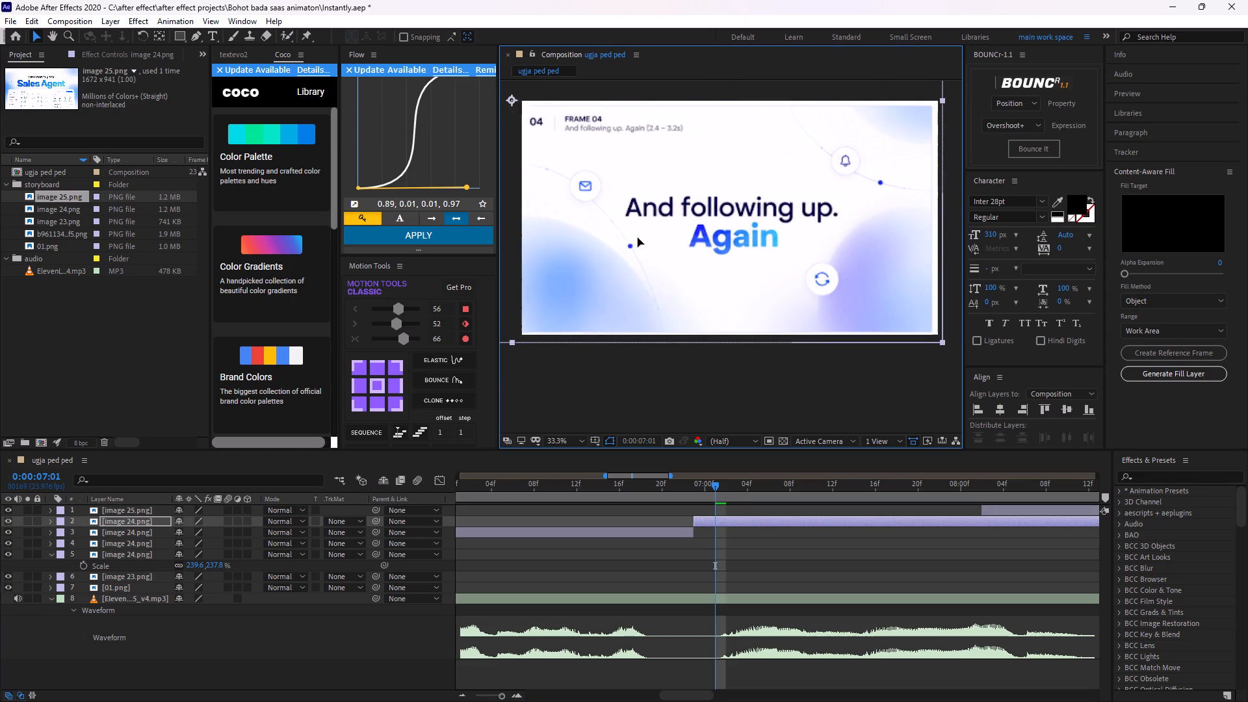
drag(638, 238, 638, 239)
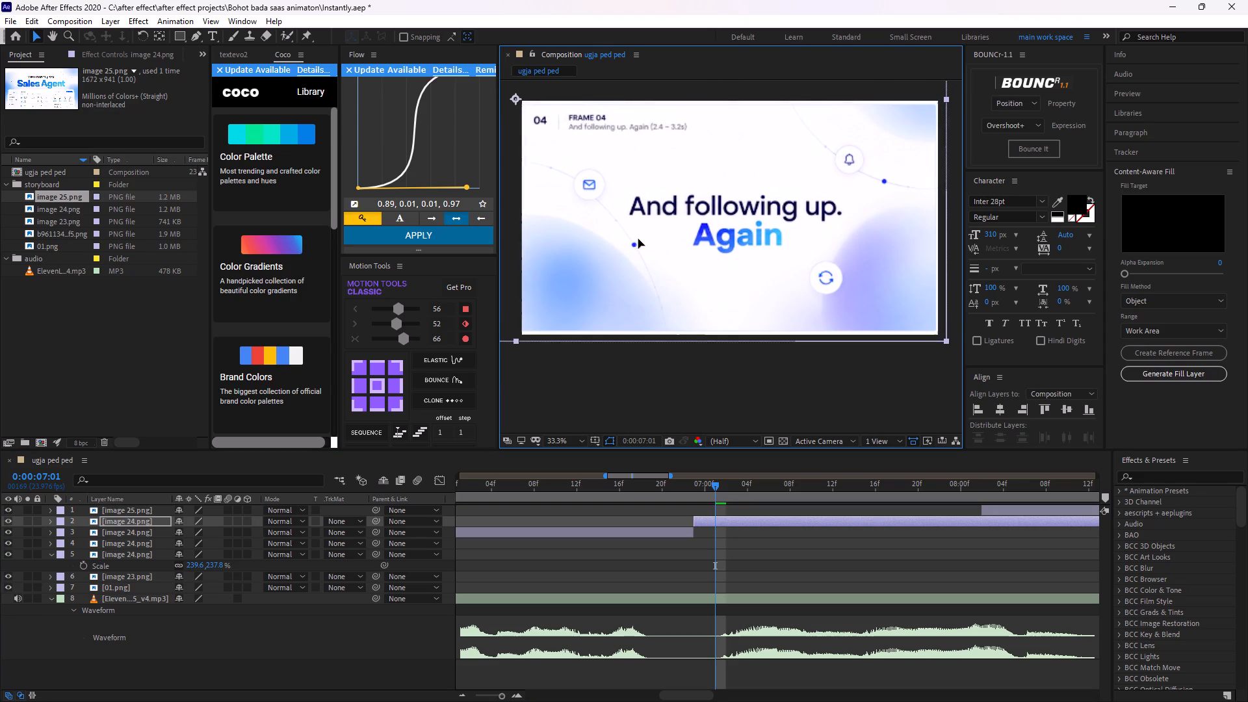
drag(638, 239, 643, 239)
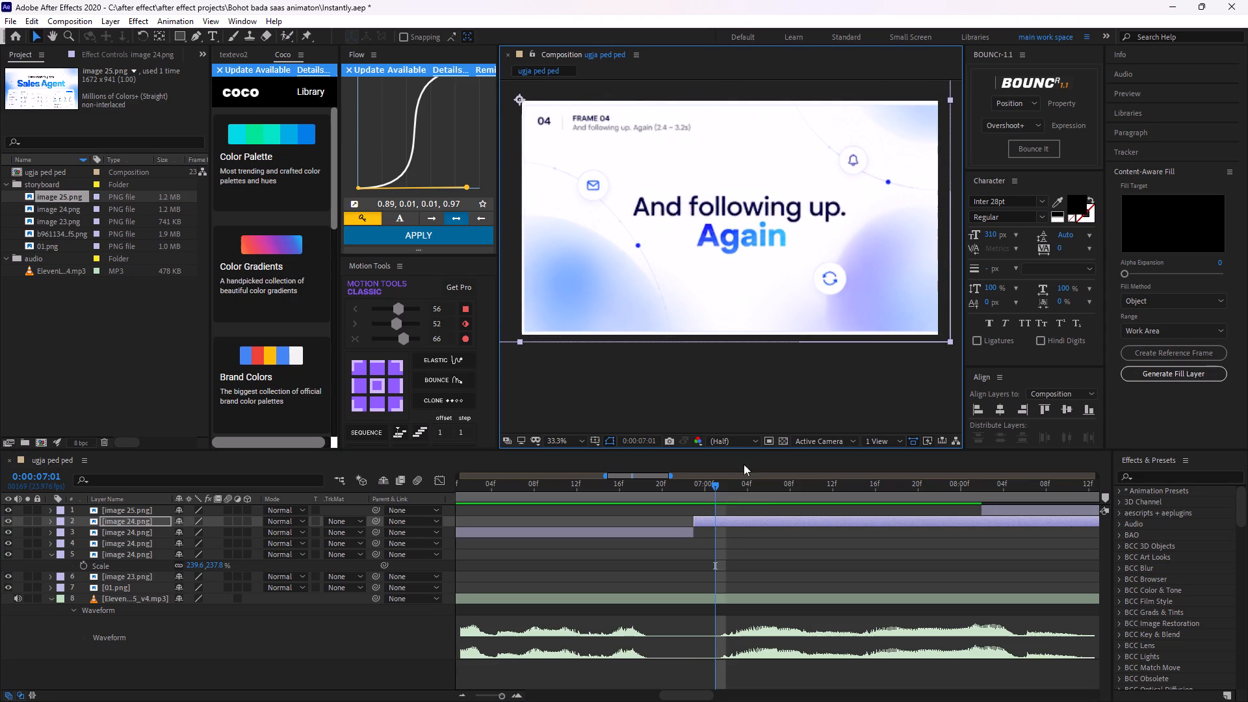
Preview the voiceover from 0:00:06:21 and shift the image 25.png layer to start at about 0:00:09:17.
middle_drag(785, 552, 723, 560)
drag(649, 489, 600, 510)
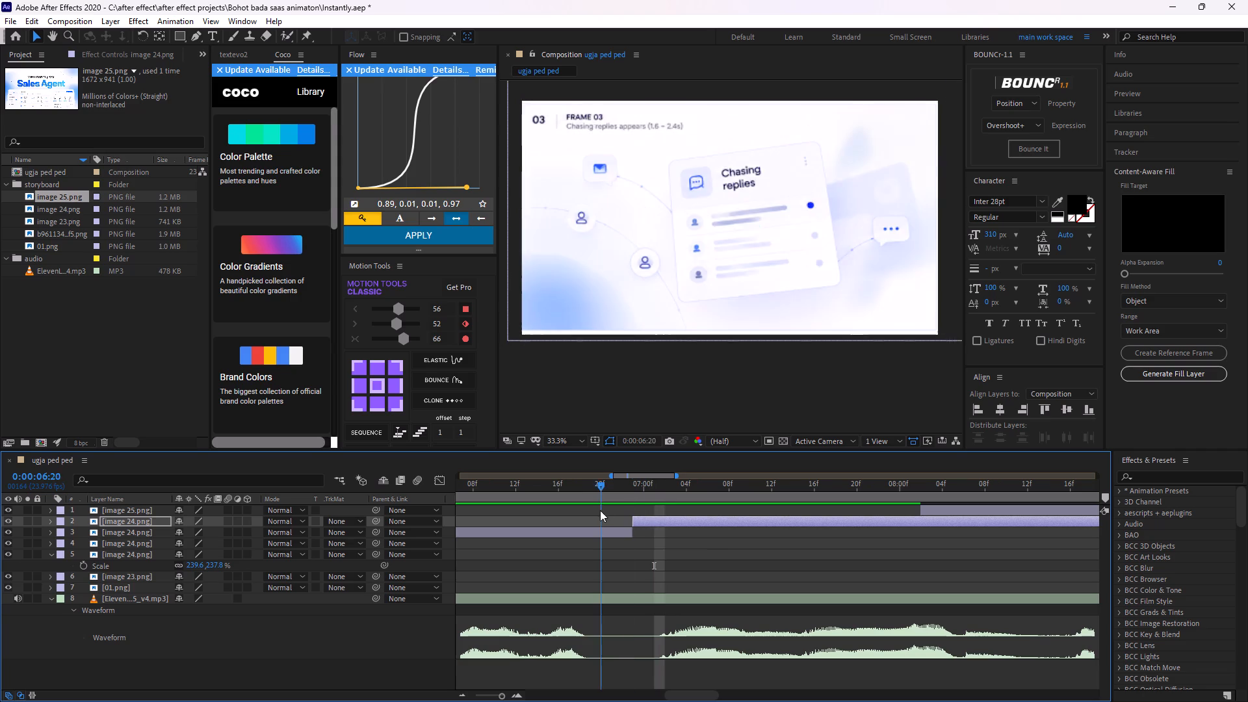
drag(600, 510, 609, 521)
key(space)
key(space)
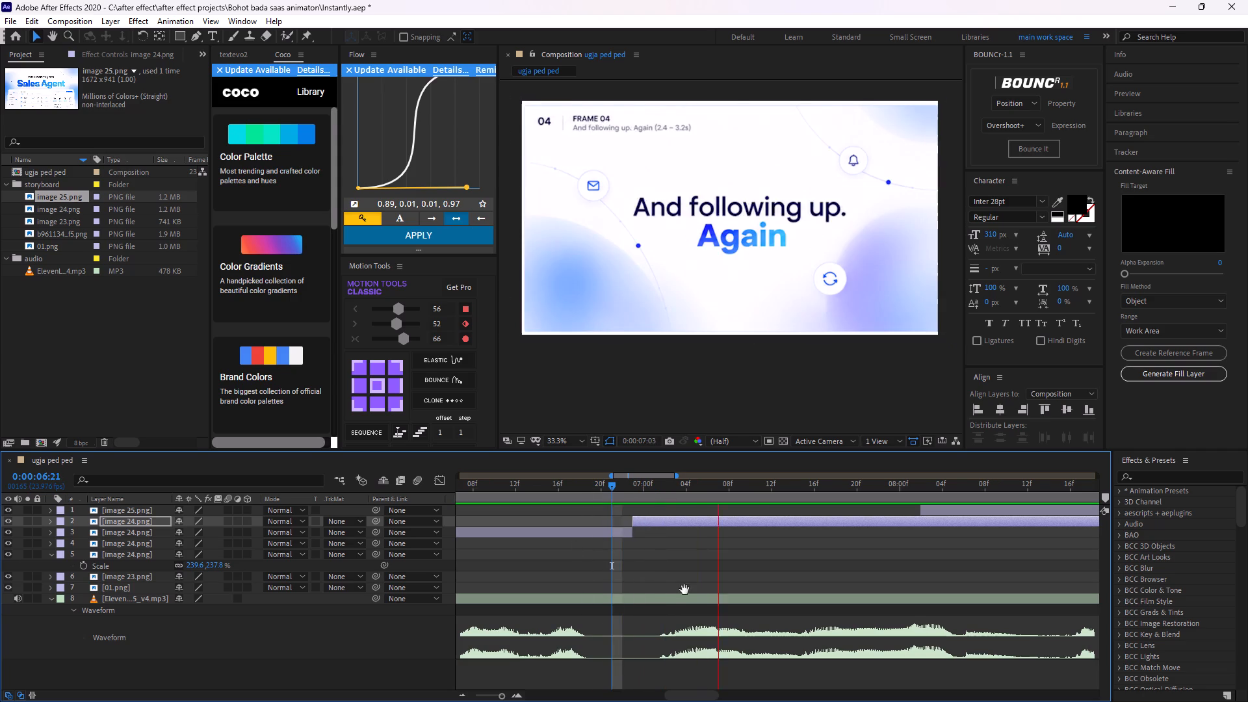
key(space)
key(space)
middle_drag(928, 529, 578, 551)
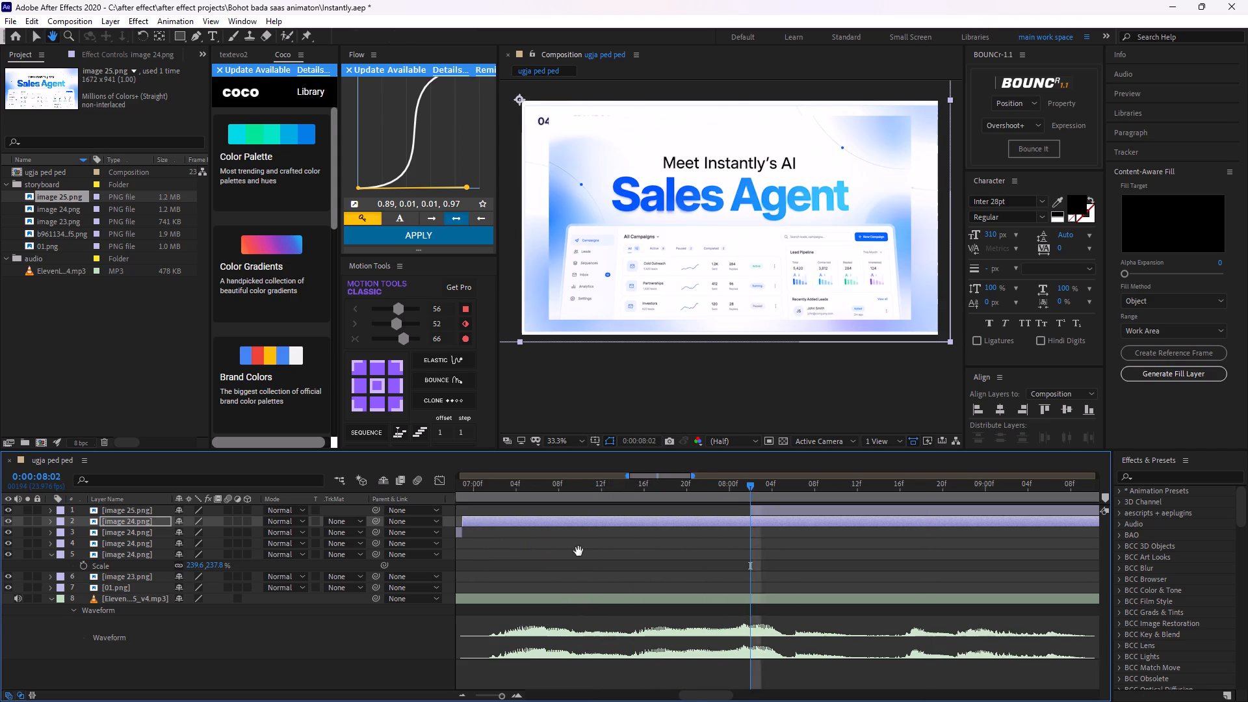
middle_drag(578, 551, 516, 555)
drag(575, 509, 957, 529)
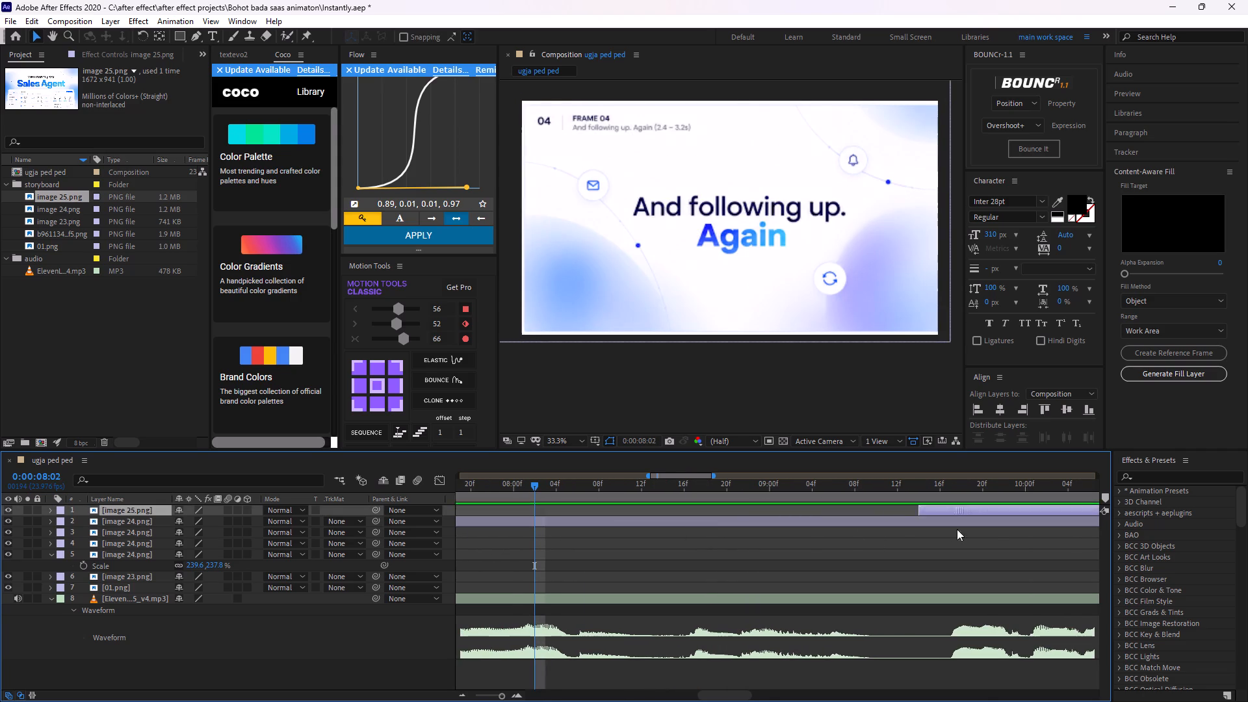
drag(957, 529, 991, 527)
Play on from 0:00:08:02, split the Frame 04 segment of image 24.png at 0:00:09:15 and delete the part after the cut.
key(space)
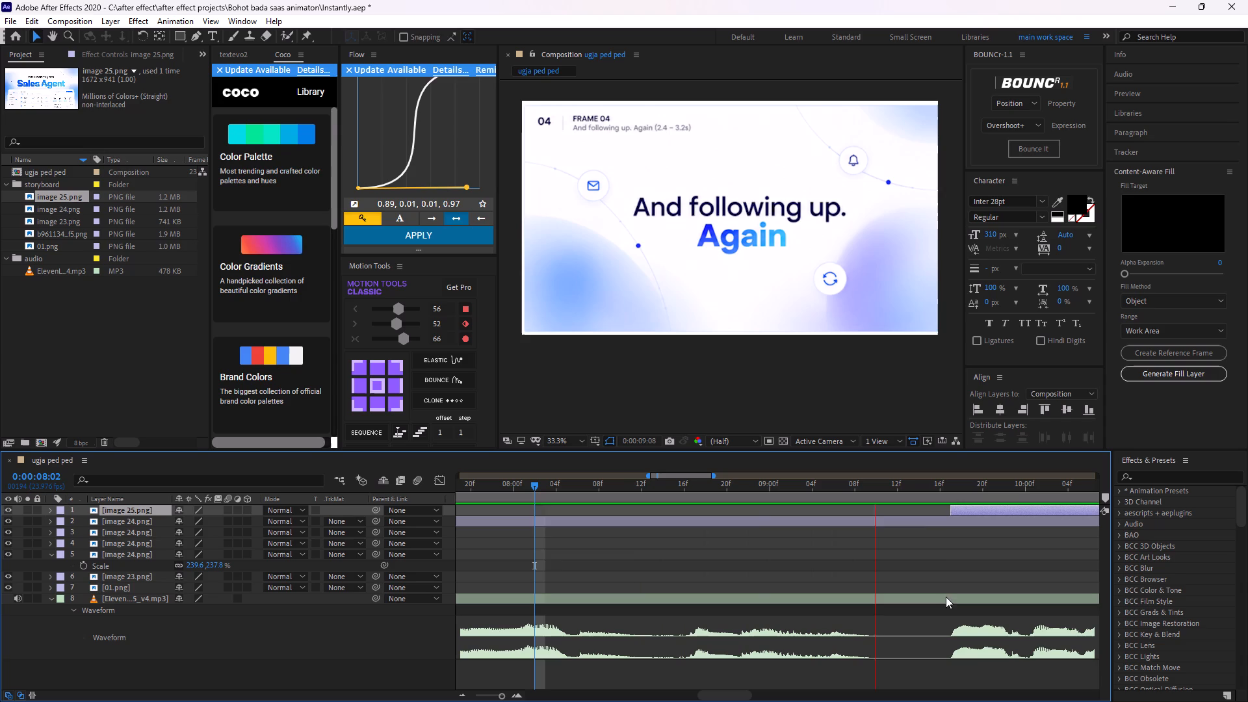
key(space)
middle_drag(965, 565, 837, 585)
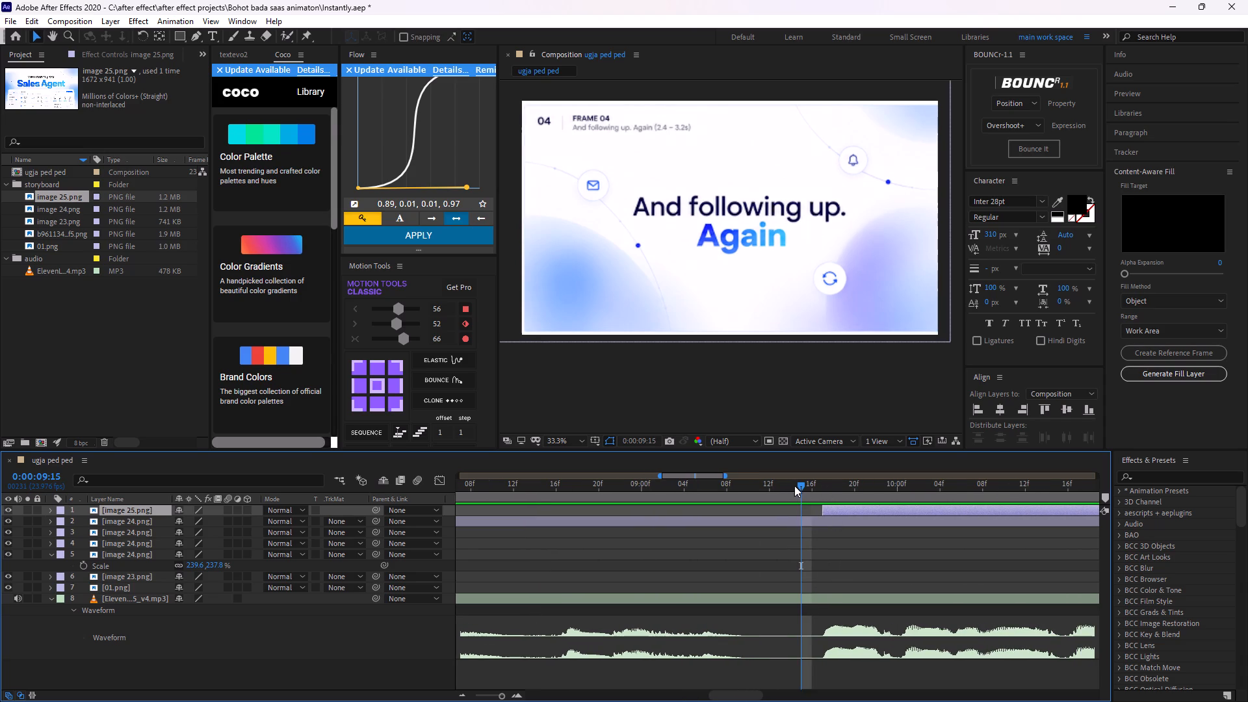
click(813, 519)
key(ctrl+shift+d)
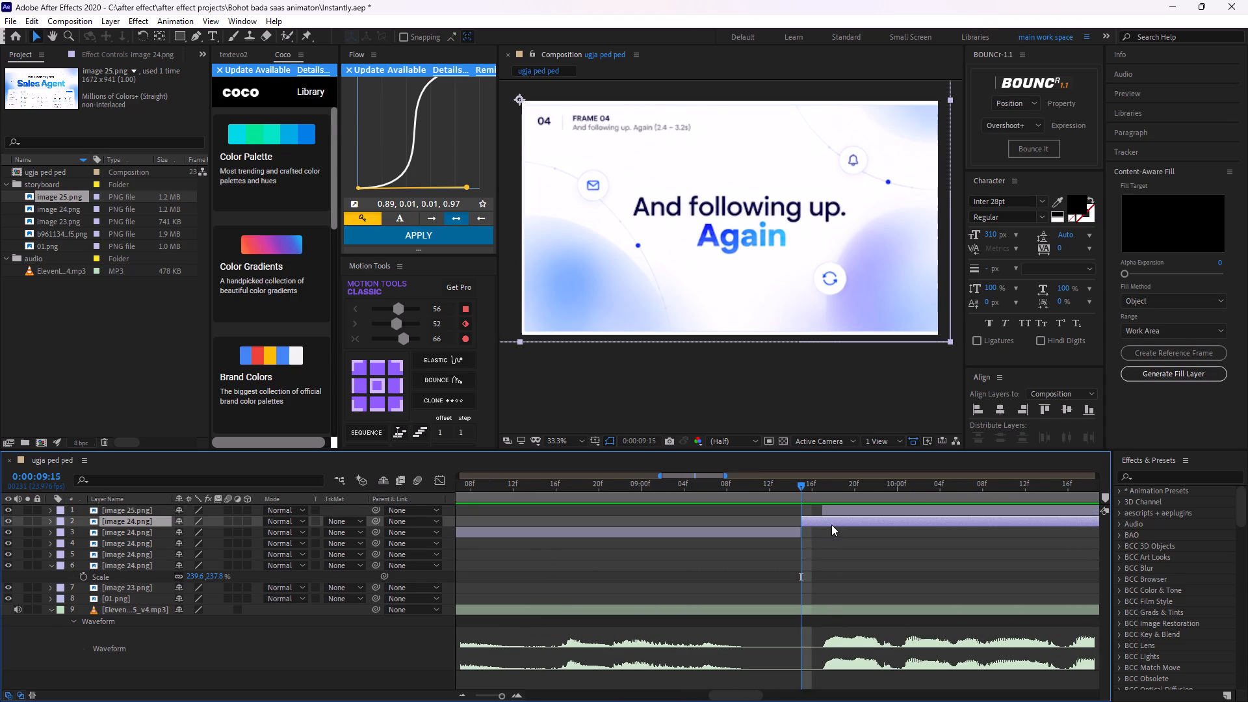
click(833, 523)
key(BackSpace)
Move the image 25.png layer to start at 0:00:09:15, directly after the Frame 04 segment.
drag(850, 509, 824, 526)
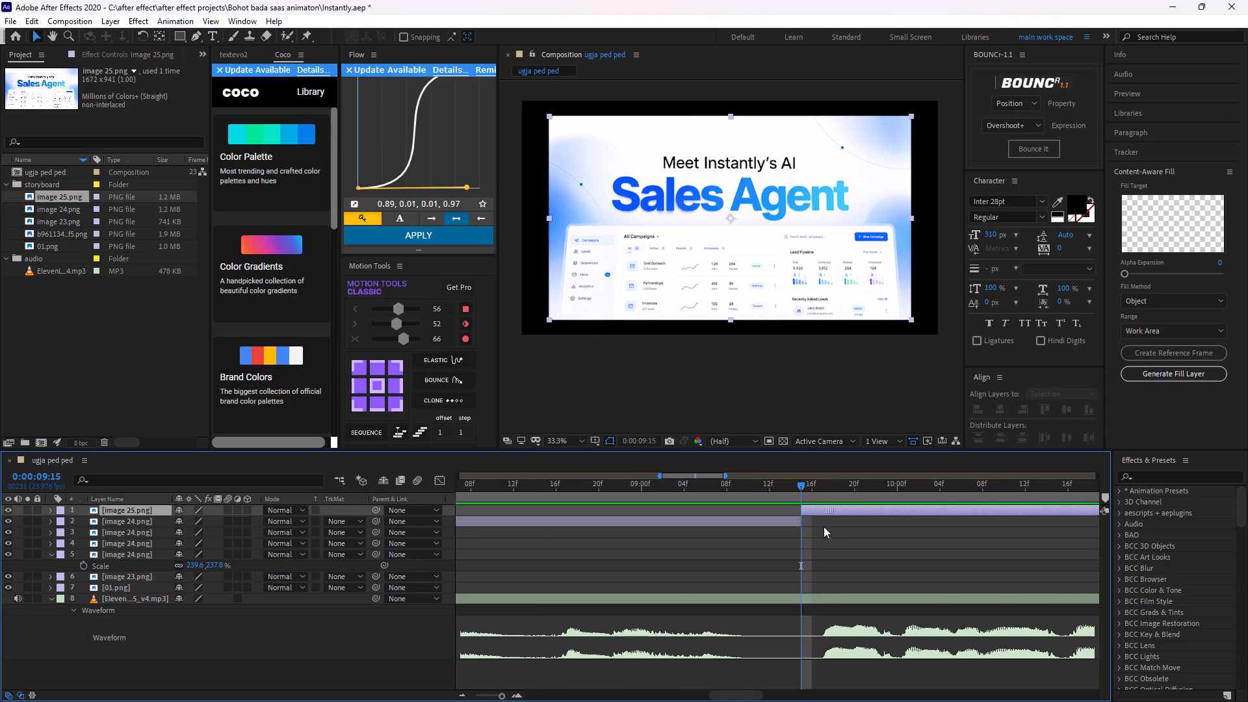
Preview from 0:00:09:15 and fit the "Sales Agent" image 25.png layer to the composition size.
alt+scroll(850, 556, down, 3)
alt+scroll(844, 559, up, 3)
alt+scroll(844, 559, down, 1)
key(space)
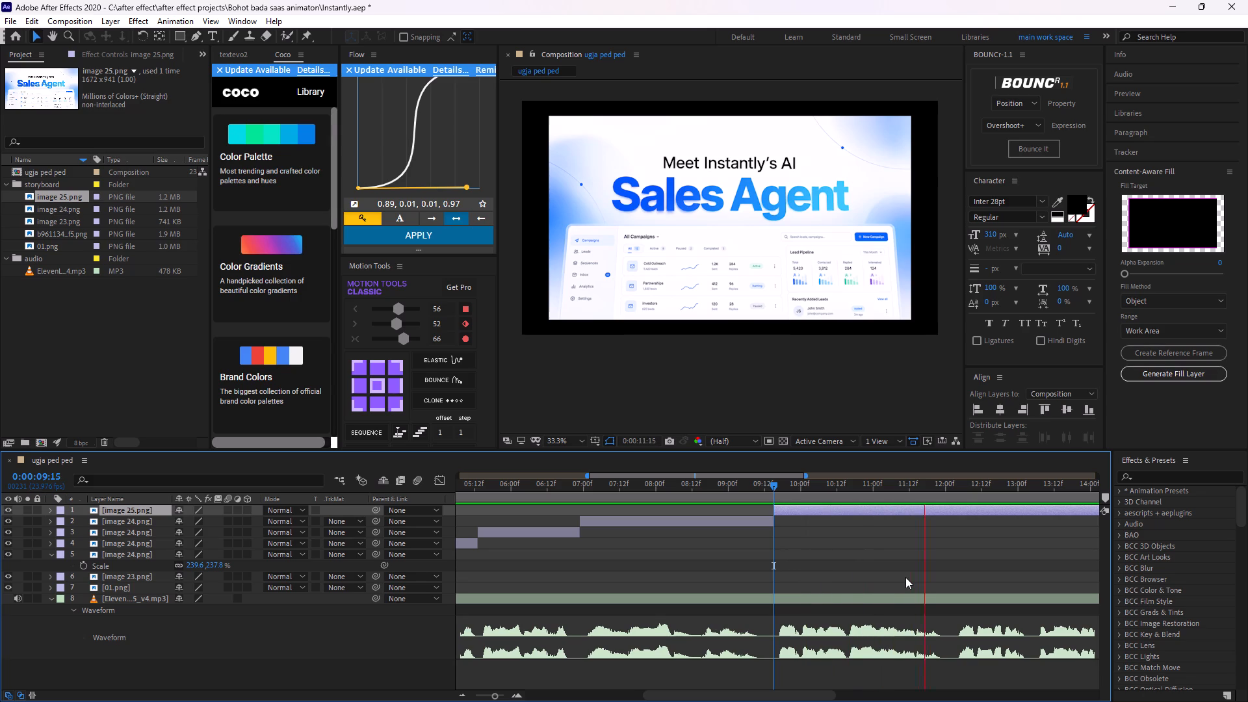
key(space)
click(891, 512)
key(ctrl+alt+f)
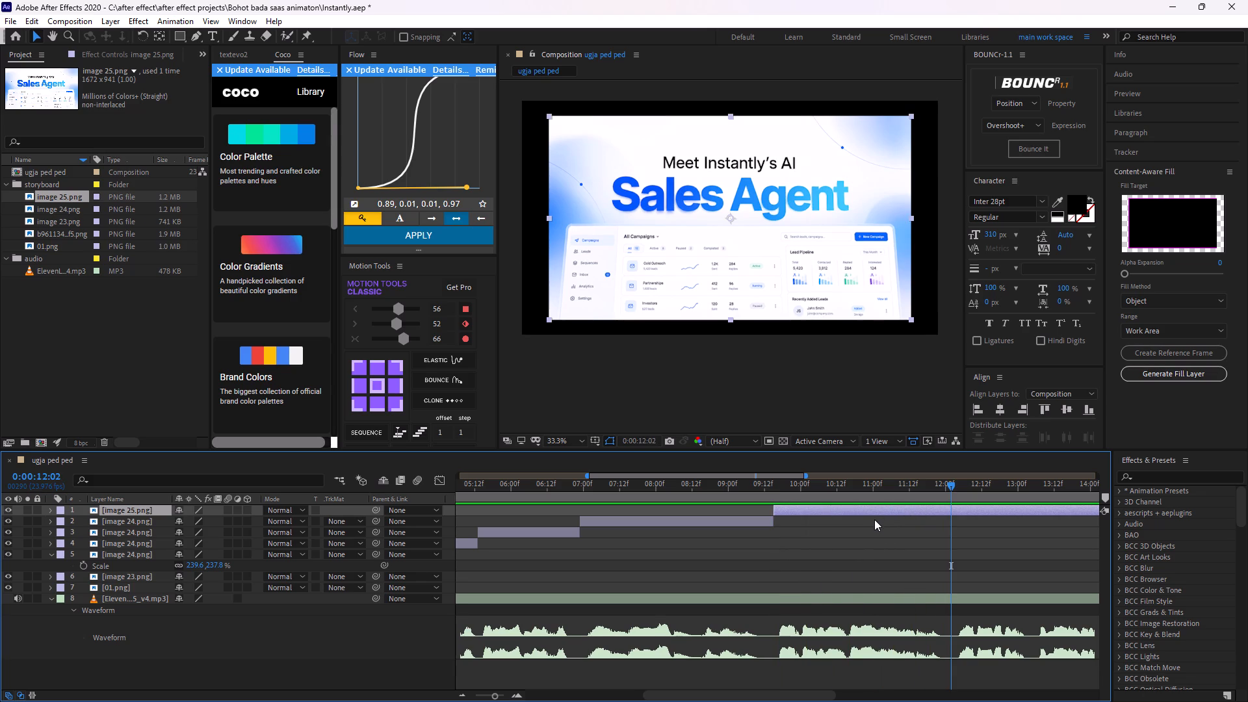
Play on from 0:00:12:02, split image 25.png at 0:00:12:00 in the voiceover pause and delete the part after the cut.
scroll(942, 540, down, 4)
middle_drag(942, 540, 808, 545)
key(space)
key(space)
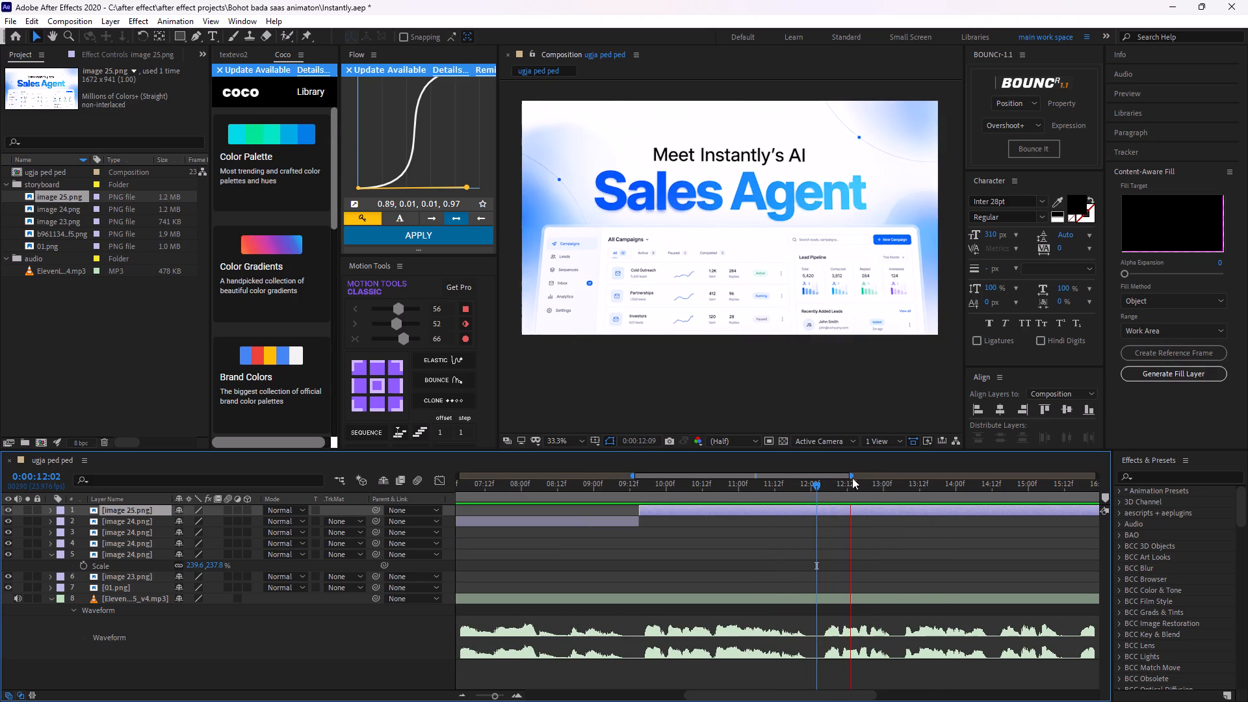
drag(857, 485, 814, 580)
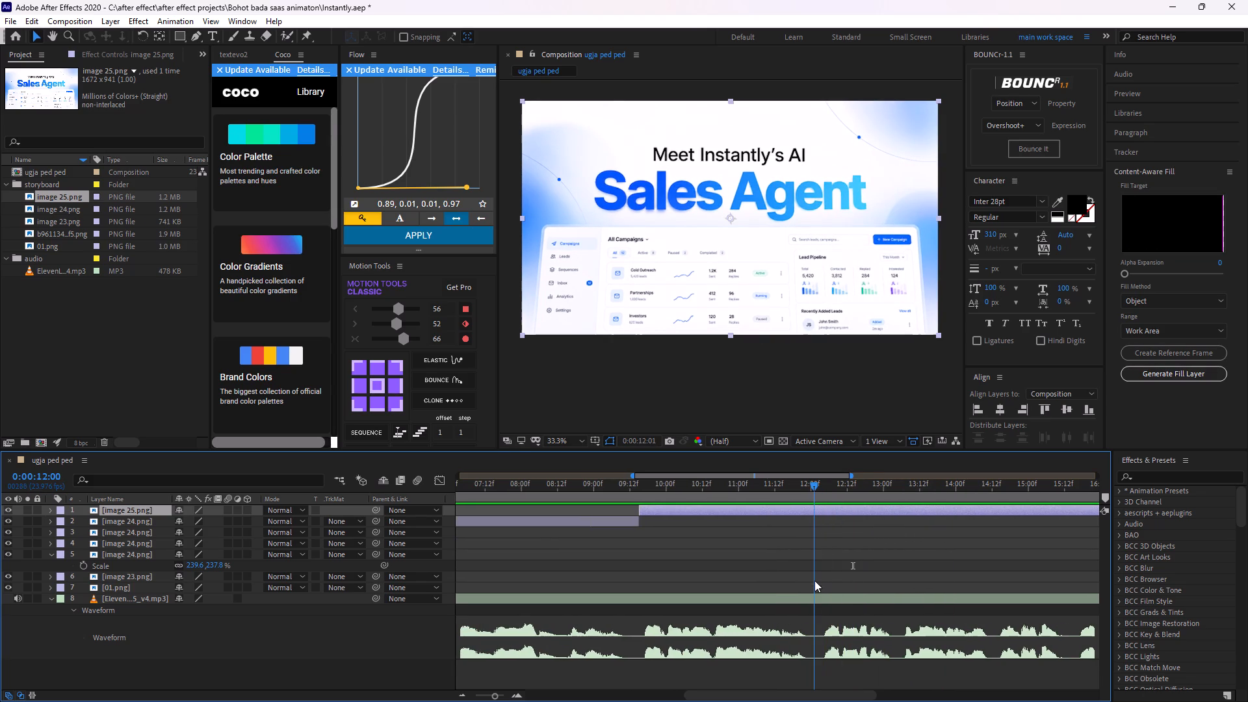
drag(814, 580, 814, 583)
click(825, 511)
key(ctrl+shift+d)
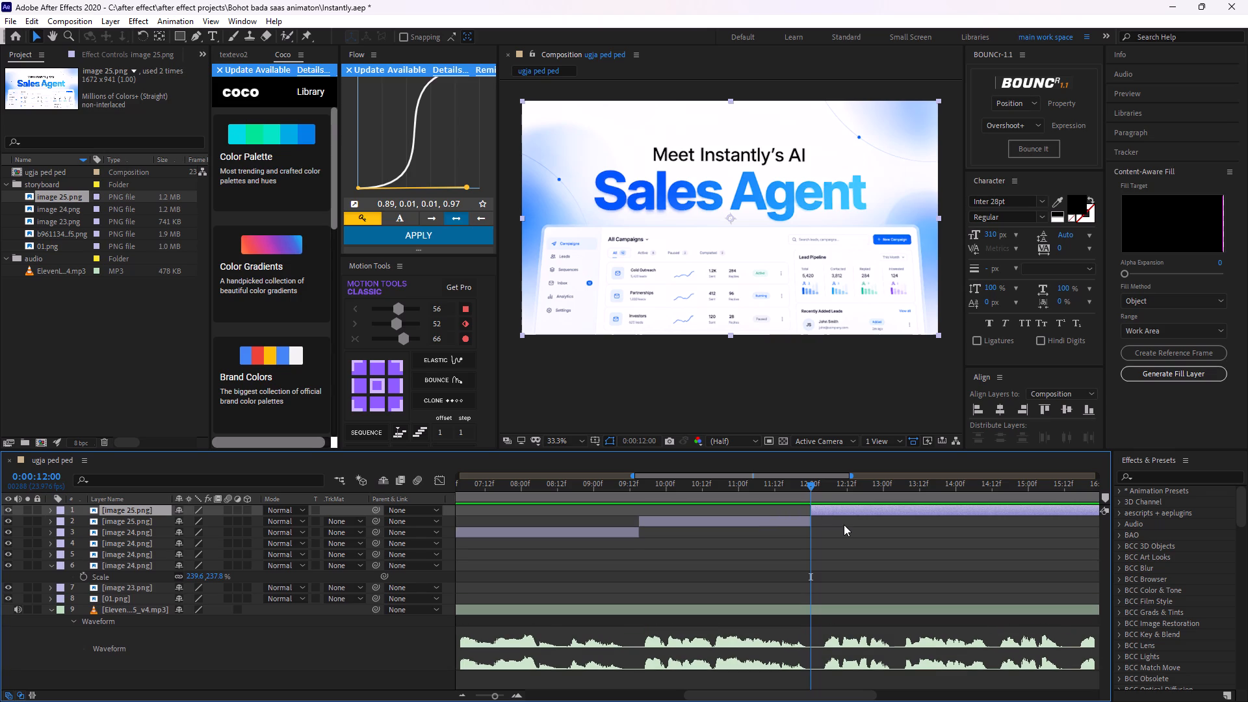
key(BackSpace)
Set the work area to end at 0:00:12:00.
key(n)
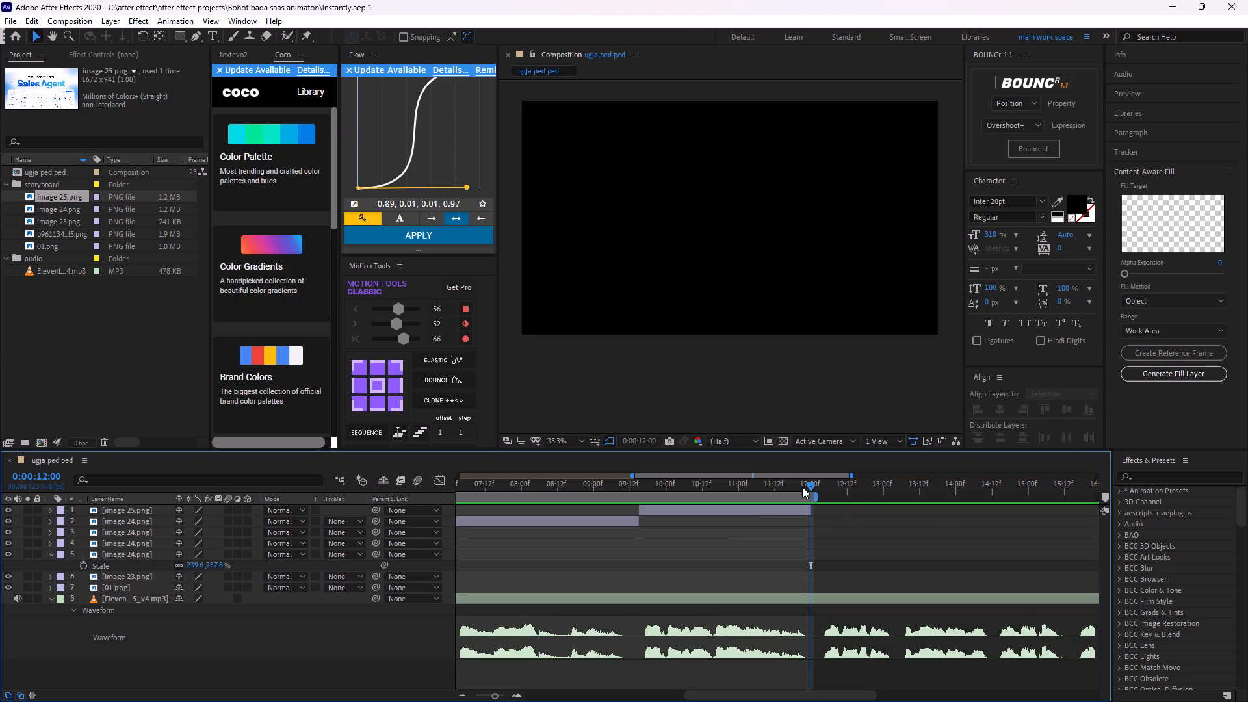
Play the animatic from 0:00:00:00 to check the storyboard frames' timing against the voiceover.
drag(815, 487, 217, 598)
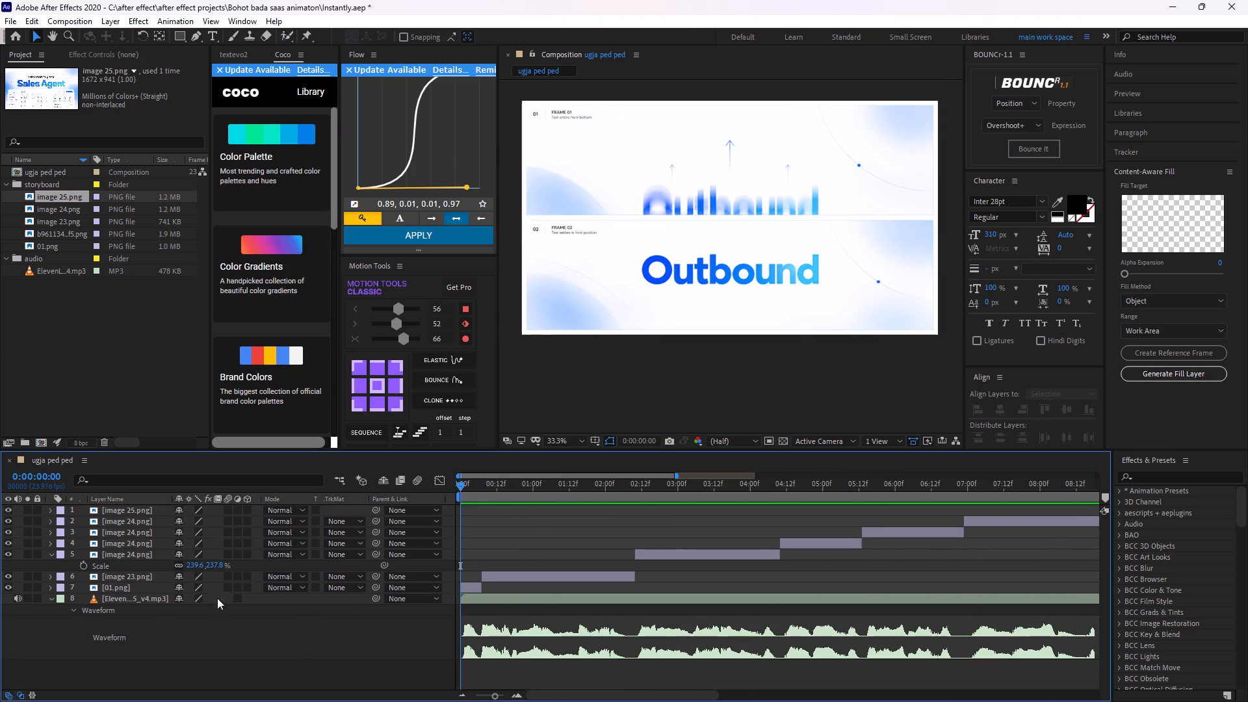
drag(217, 598, 128, 591)
key(space)
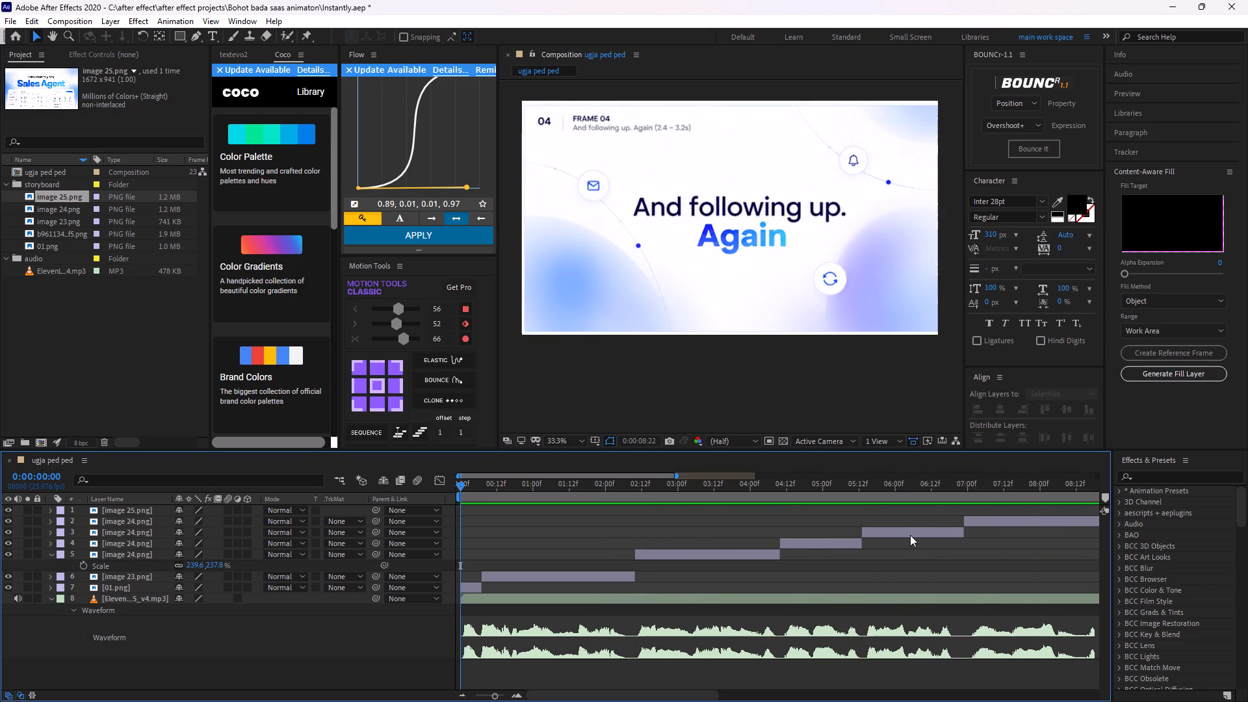
key(space)
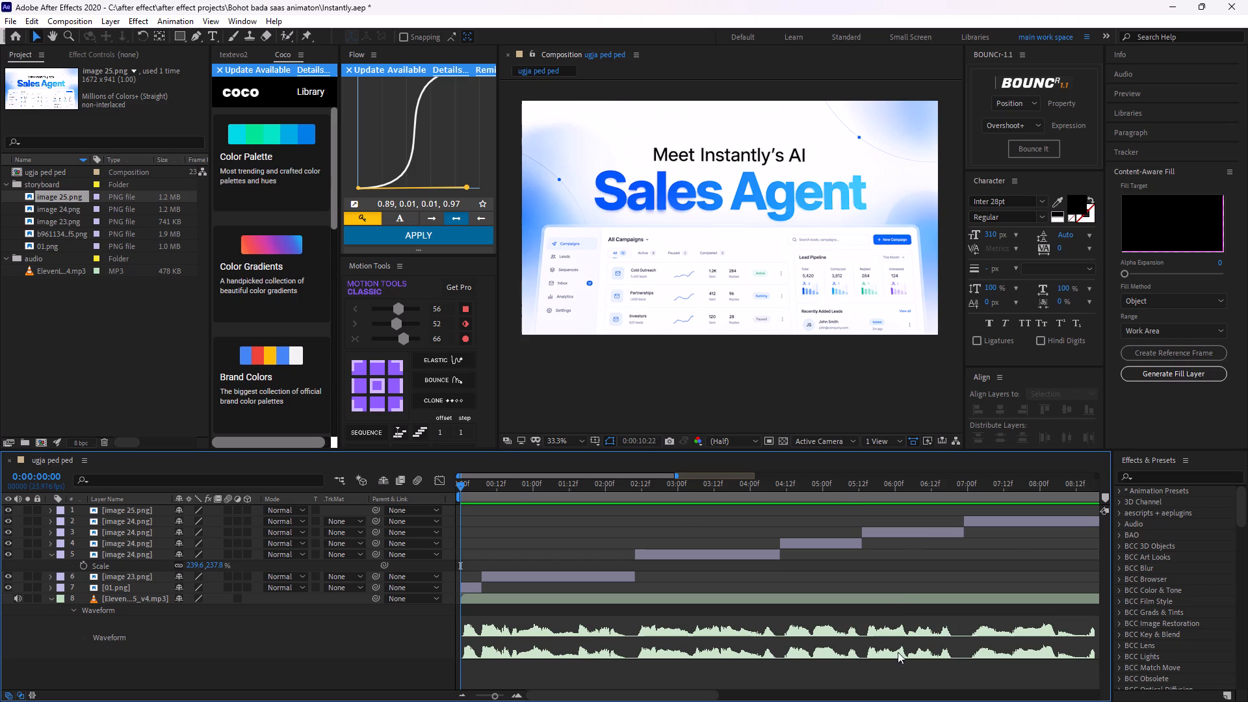
Switch to the Brave browser.
click(688, 695)
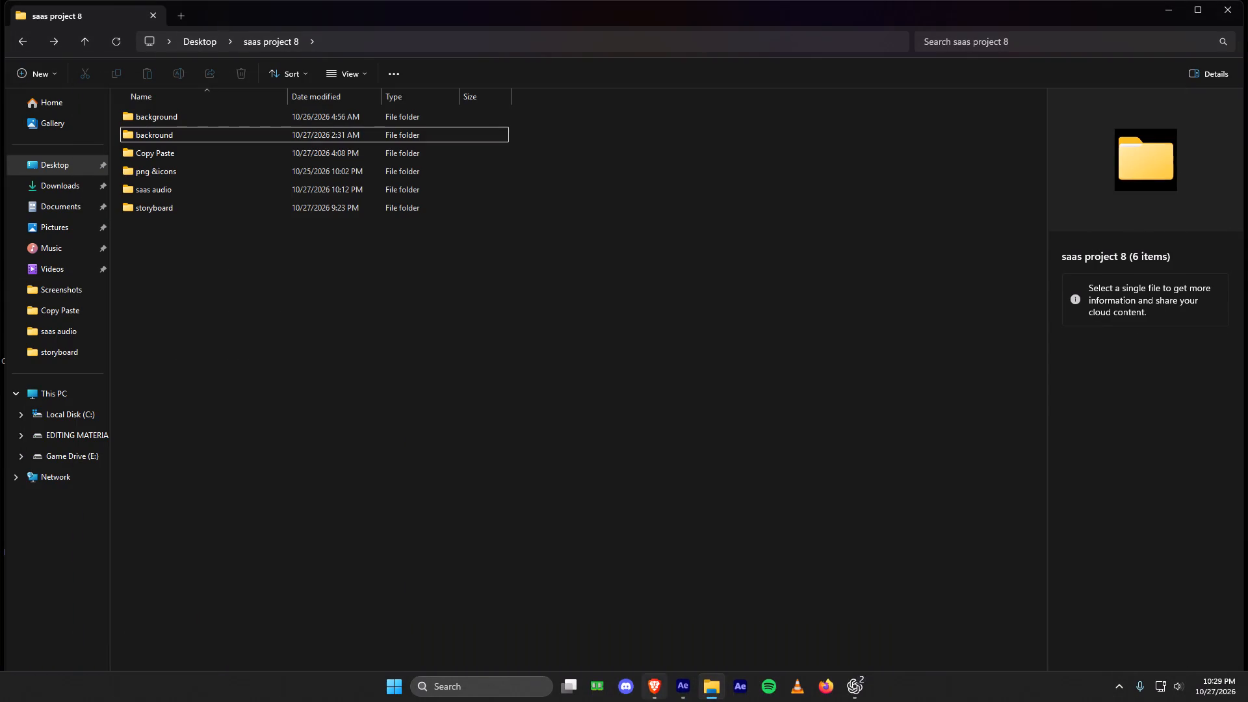
click(679, 687)
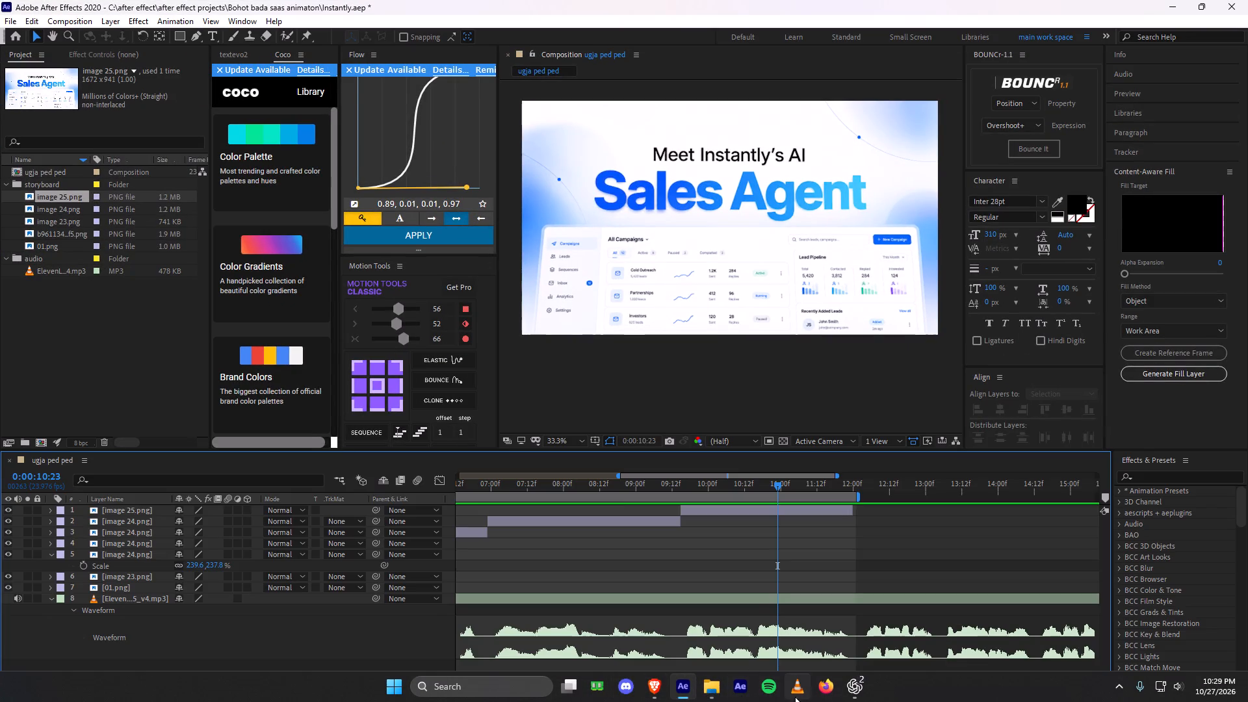
drag(653, 692, 669, 687)
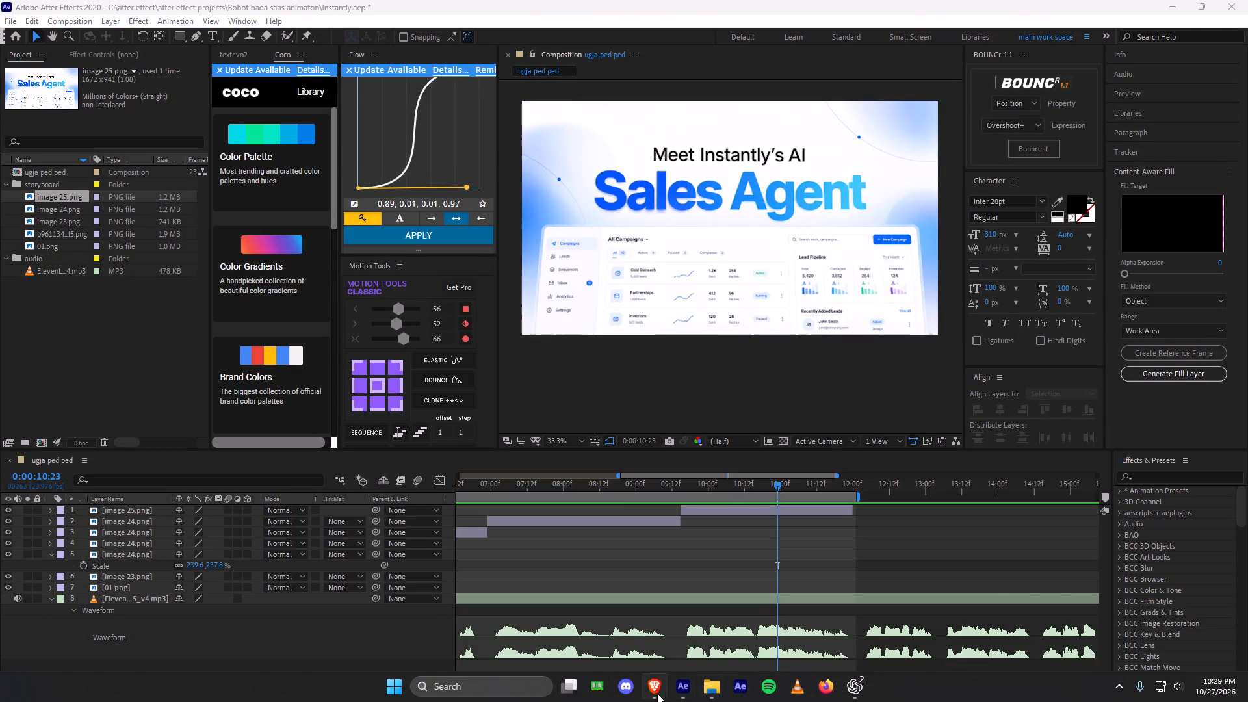
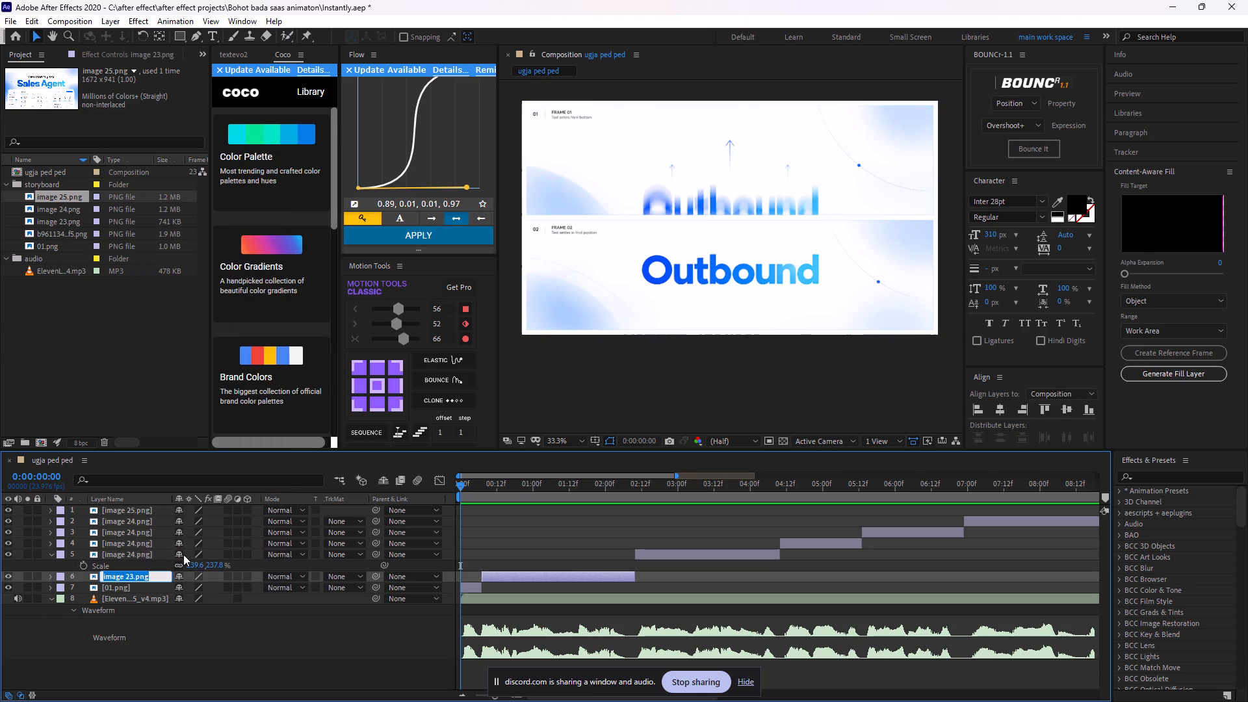
Rename the image 23.png layer as 02.
text(01)
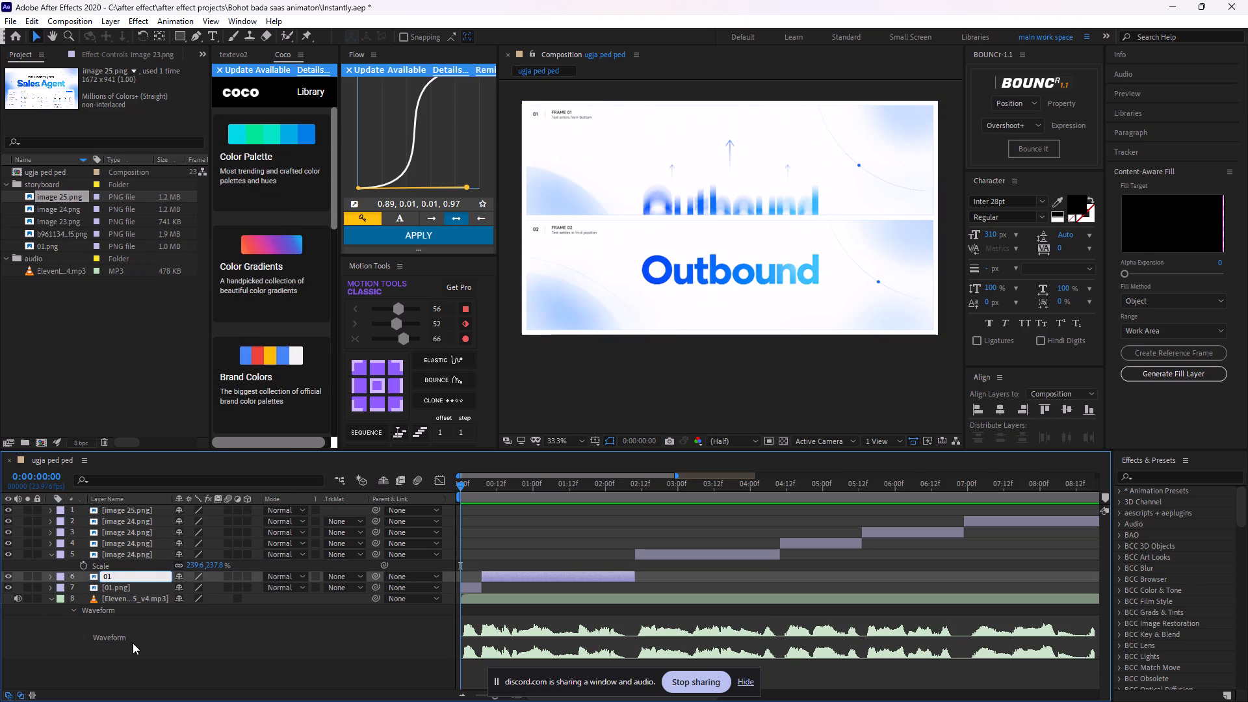
key(BackSpace)
key(2)
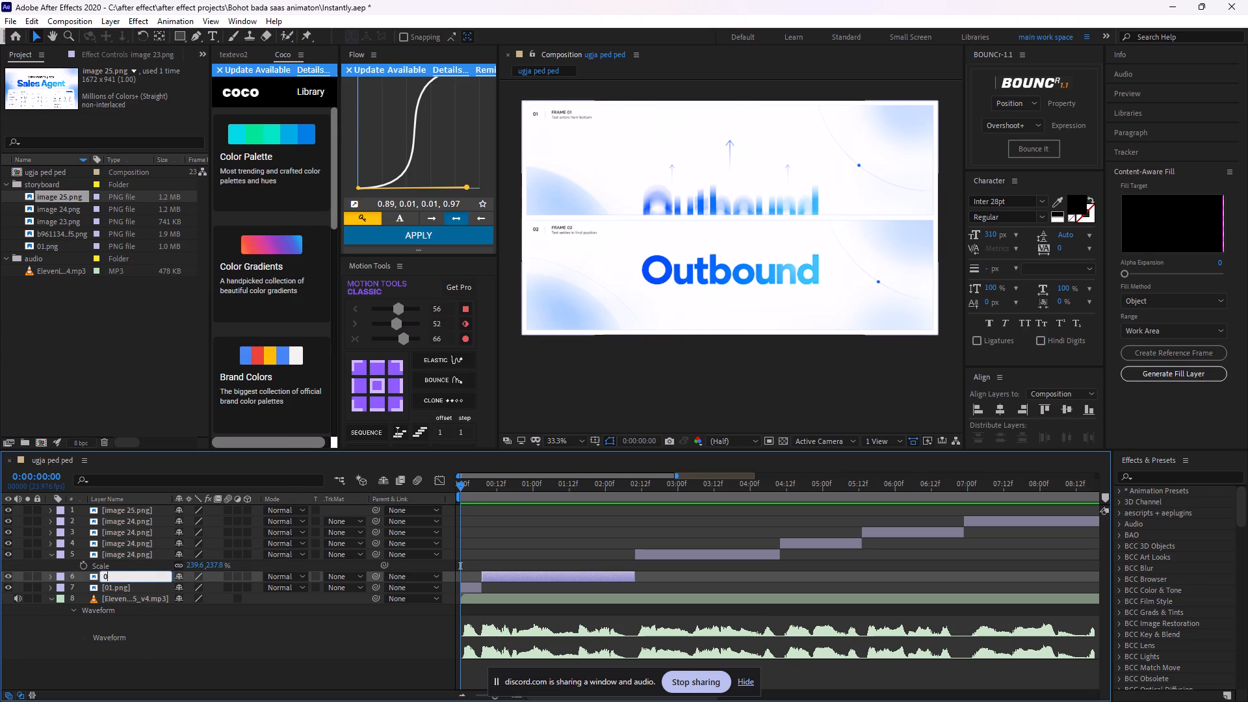
click(226, 639)
Rename the two lowest image 24.png layers, working upward from layer 5, as 03 and 04.
click(129, 553)
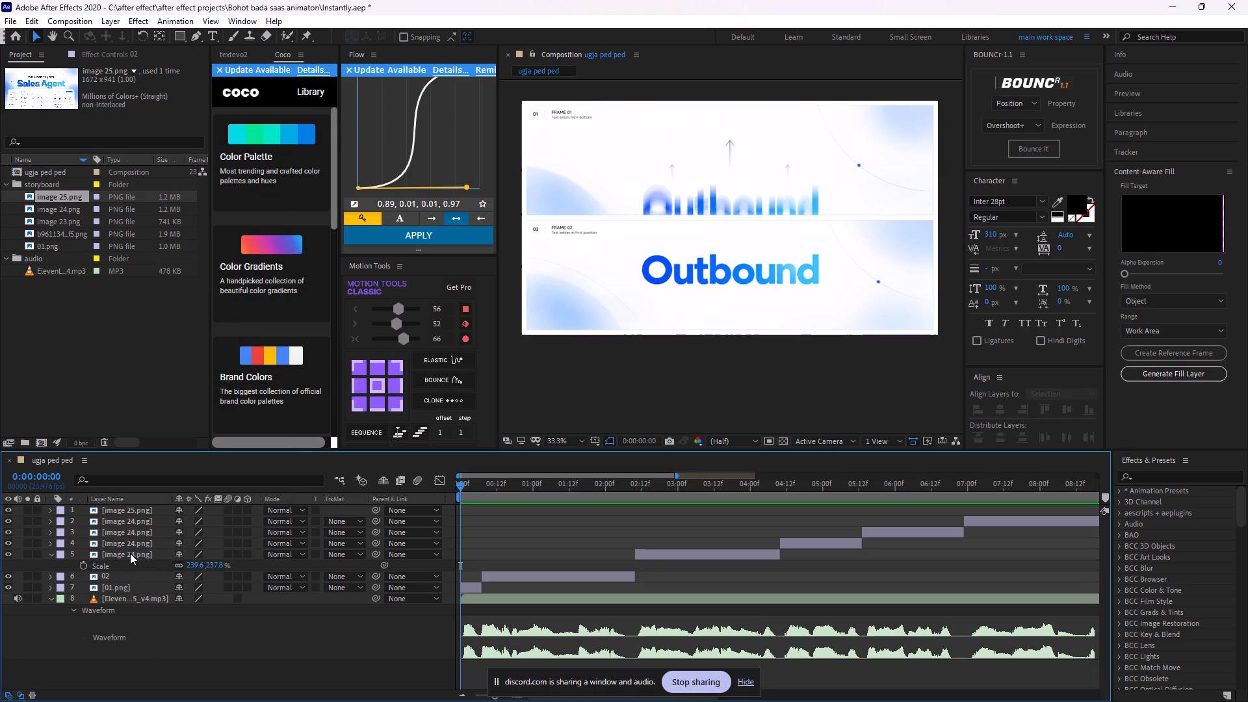
right_click(129, 553)
click(164, 528)
text(03)
click(122, 550)
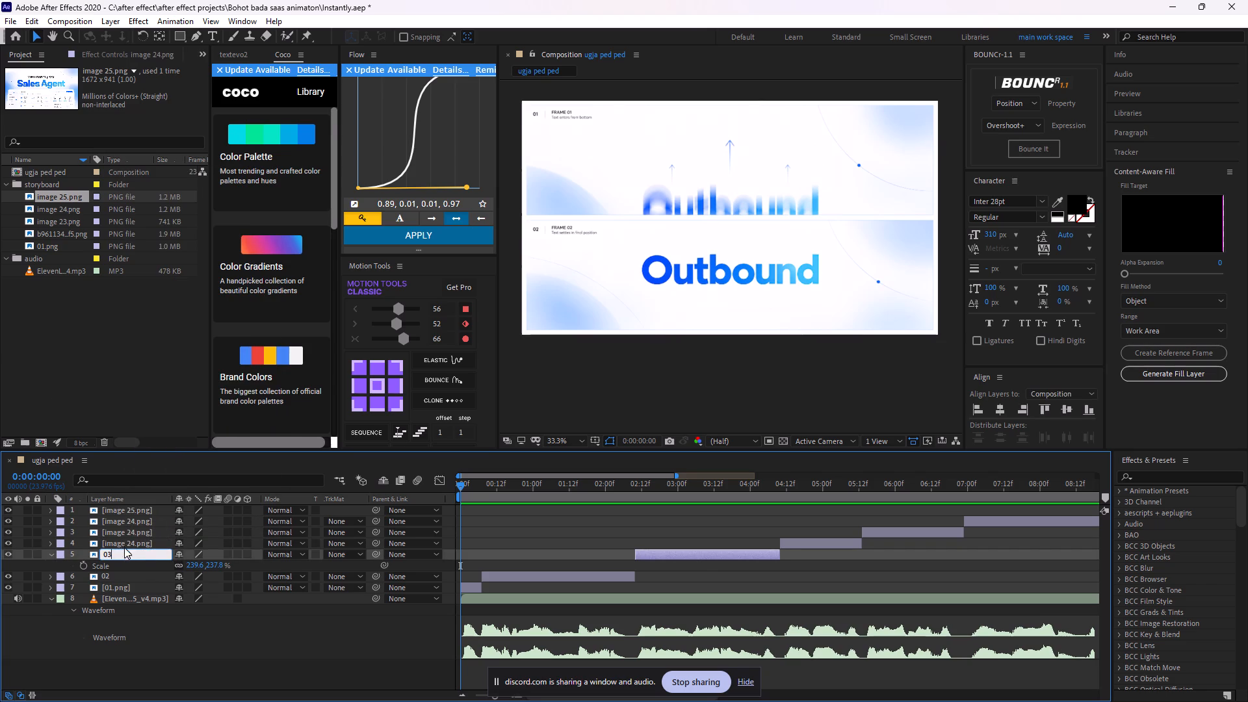
click(127, 544)
right_click(124, 543)
click(174, 521)
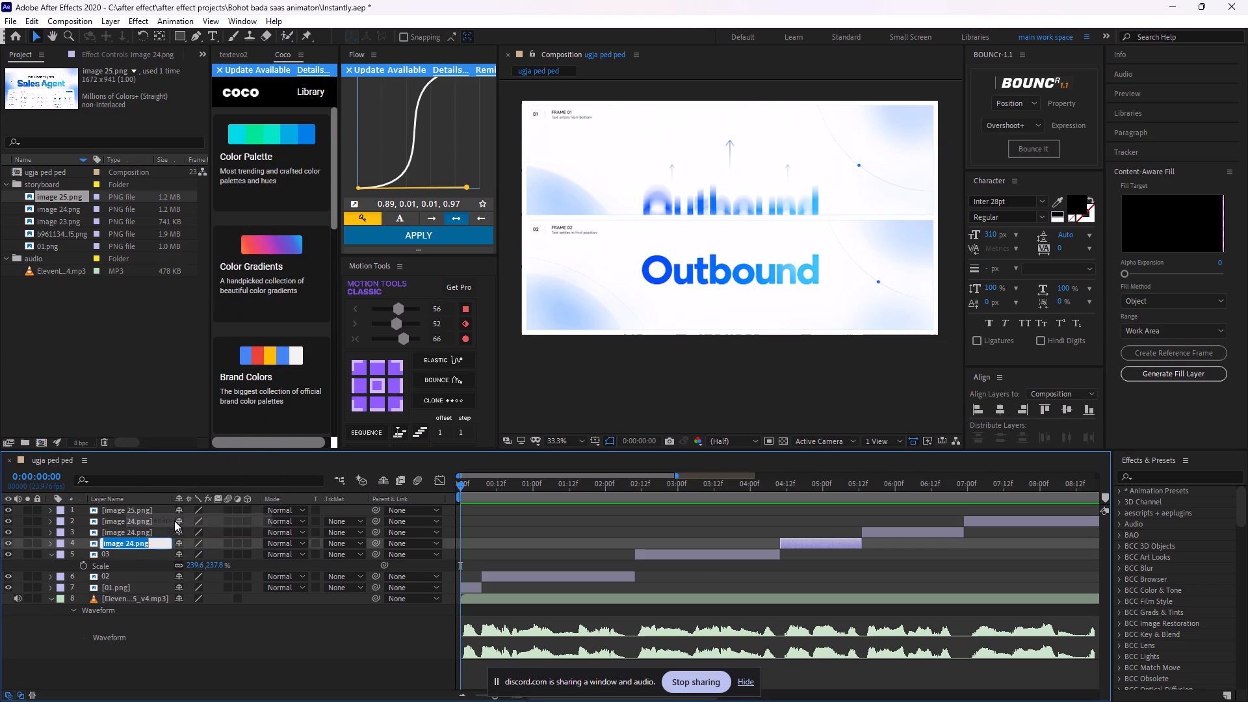
text(04)
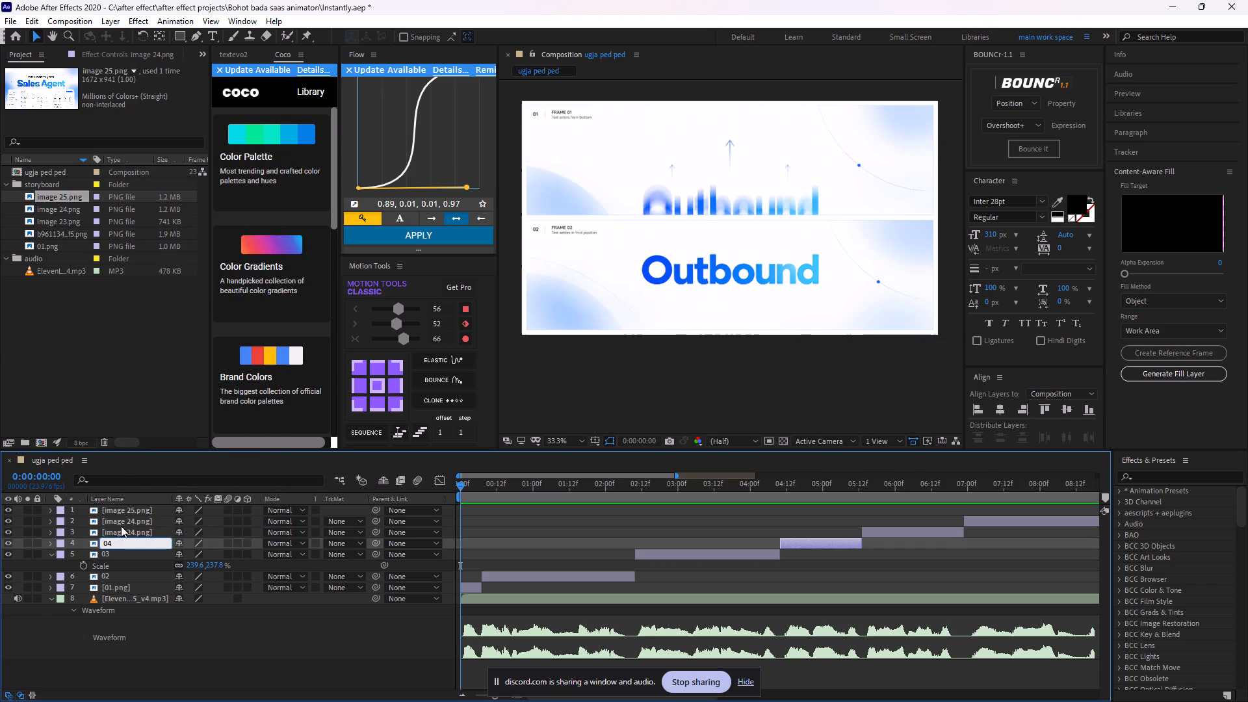
Rename the remaining two image 24.png layers, working upward from layer 3, as 05 and 06.
click(122, 528)
right_click(122, 527)
click(162, 502)
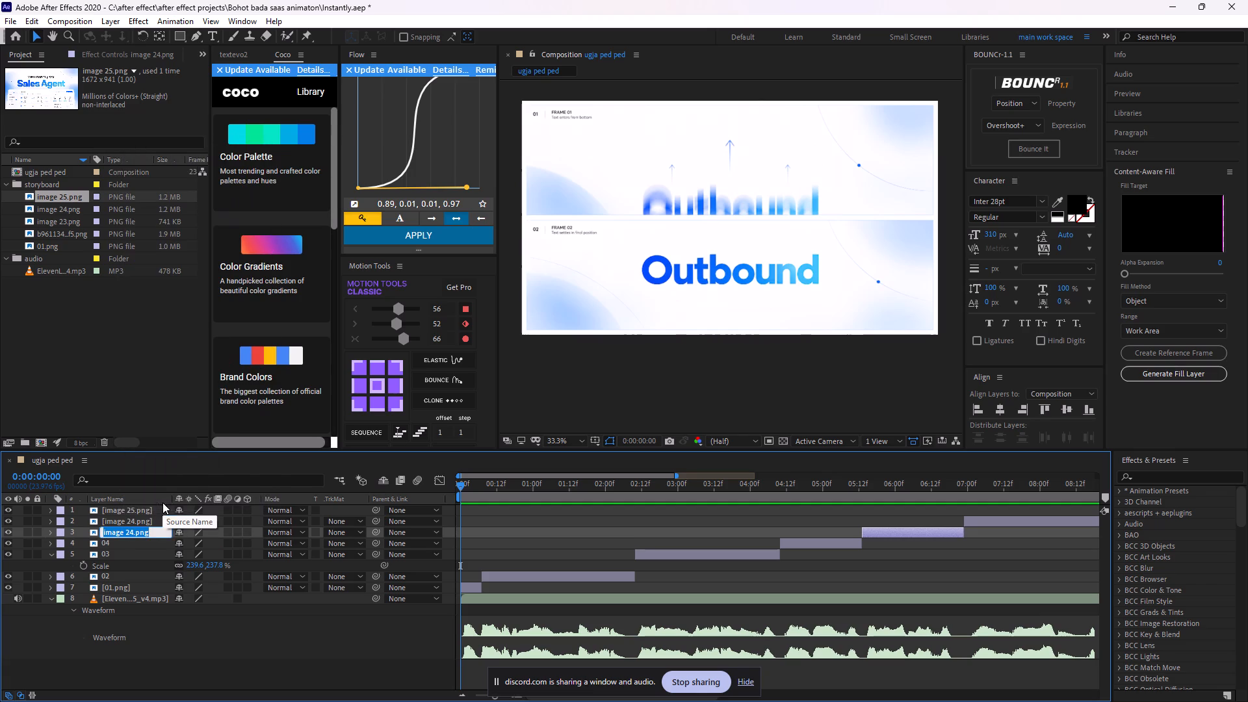
text(05)
click(135, 518)
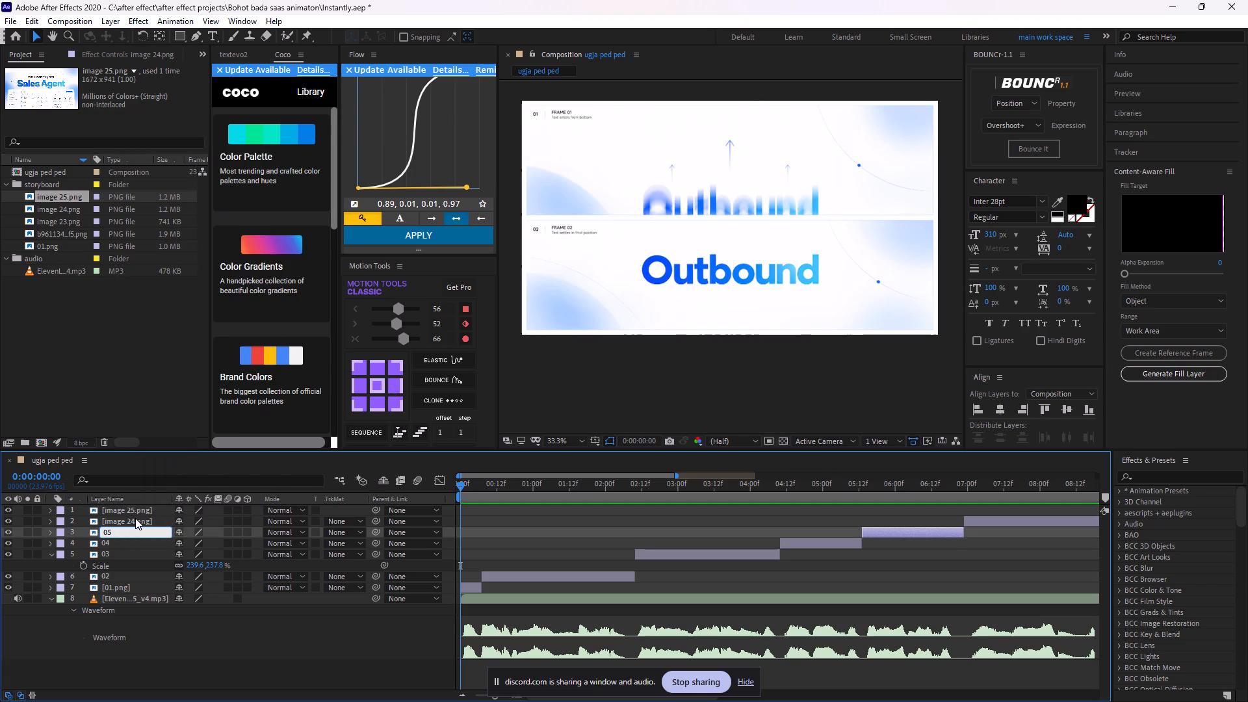
right_click(135, 518)
click(174, 496)
text(06)
Rename the image 25.png layer at the top of the stack as 07.
click(140, 510)
right_click(140, 510)
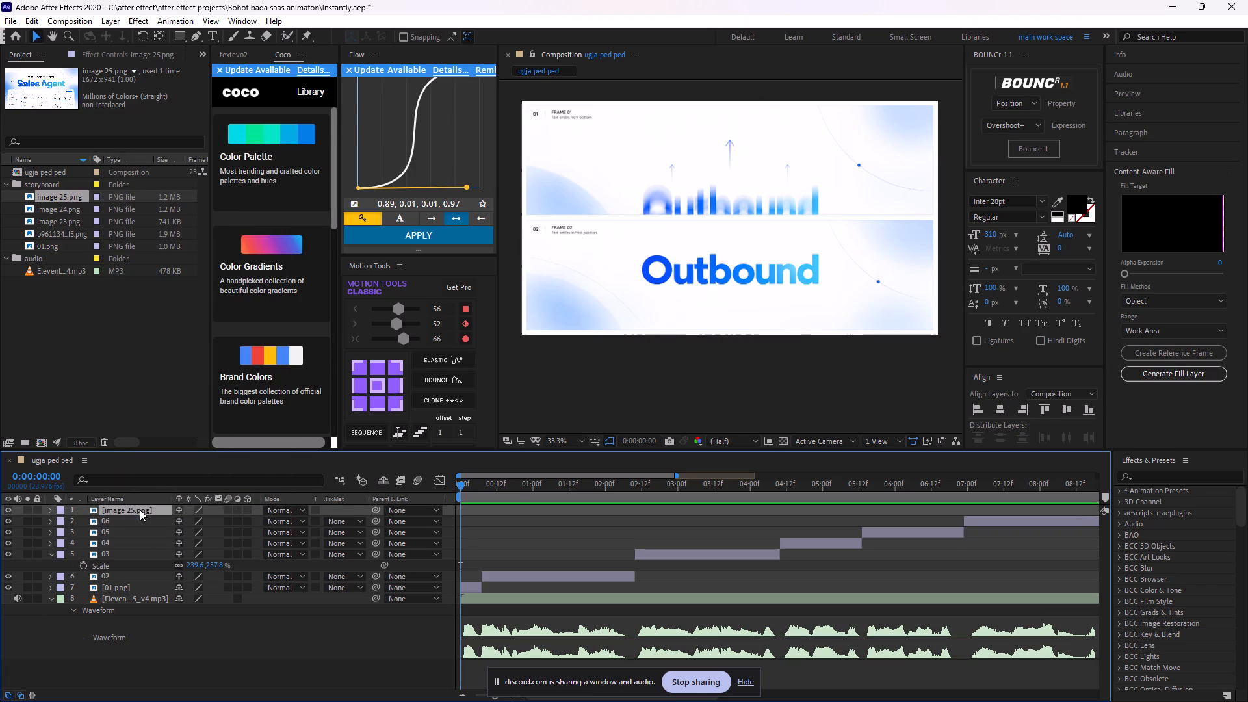
click(185, 482)
text(07)
click(422, 640)
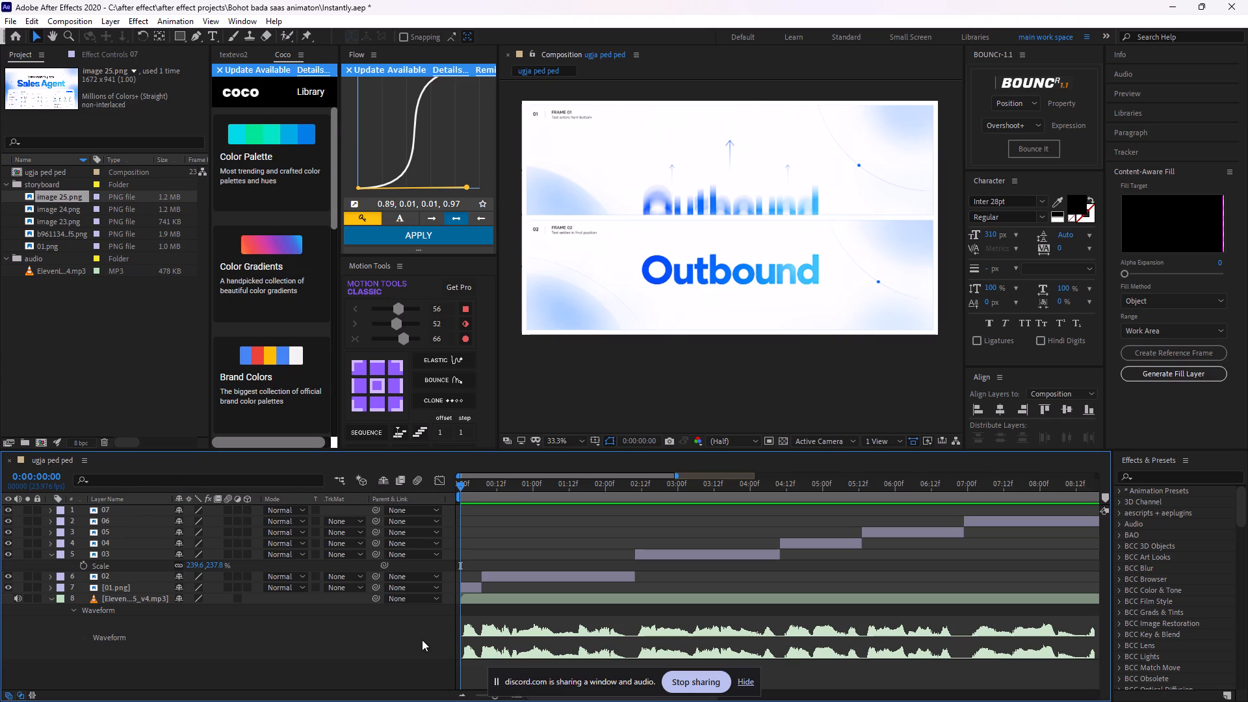
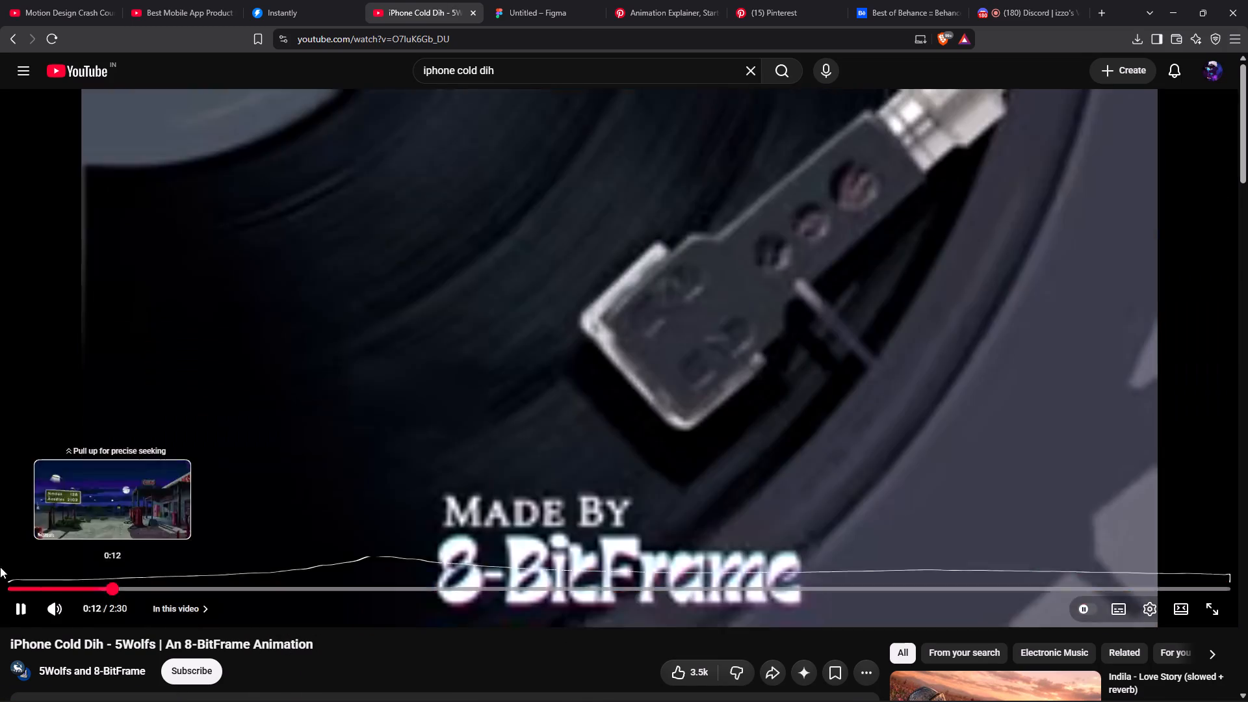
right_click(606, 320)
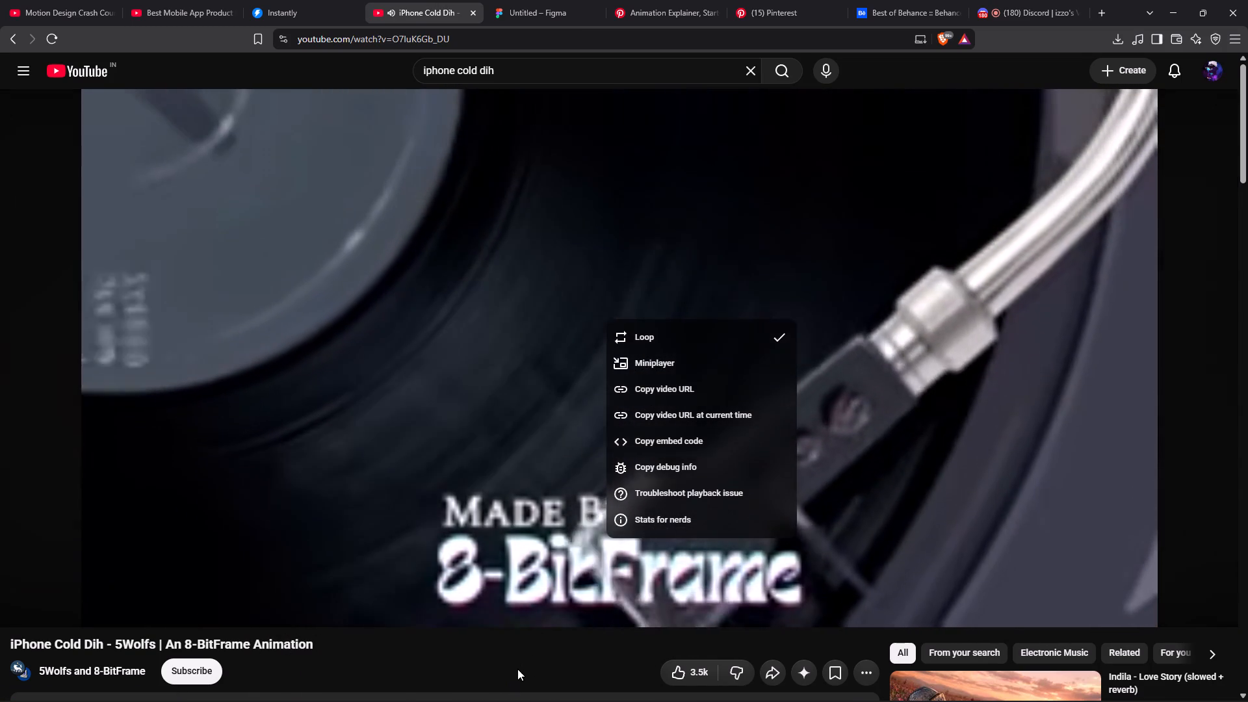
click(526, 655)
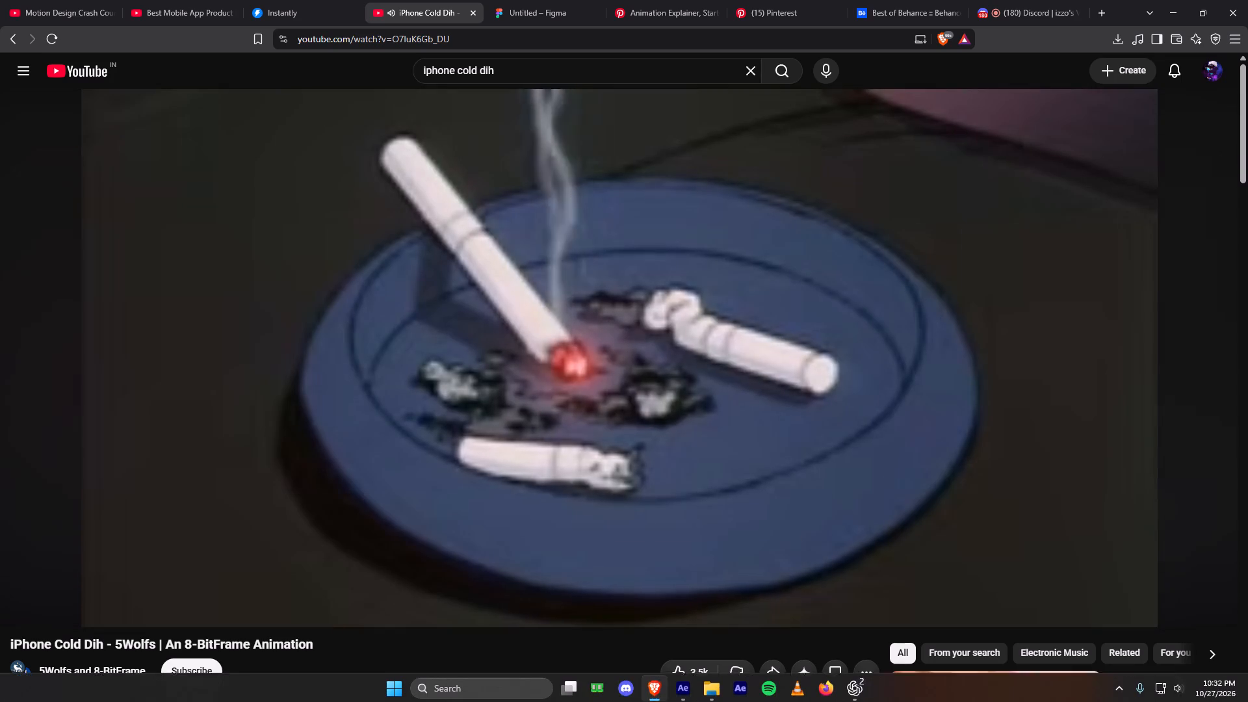
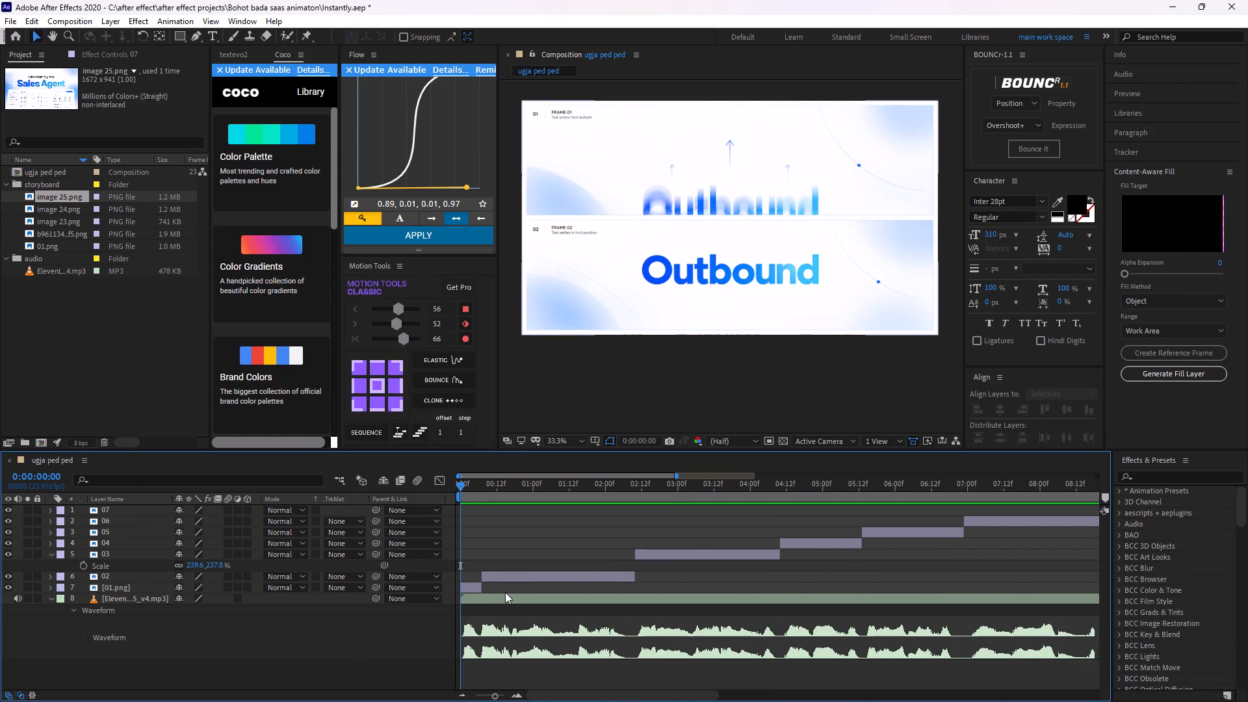
alt+scroll(505, 592, up, 2)
middle_drag(499, 591, 907, 597)
alt+scroll(558, 532, up, 1)
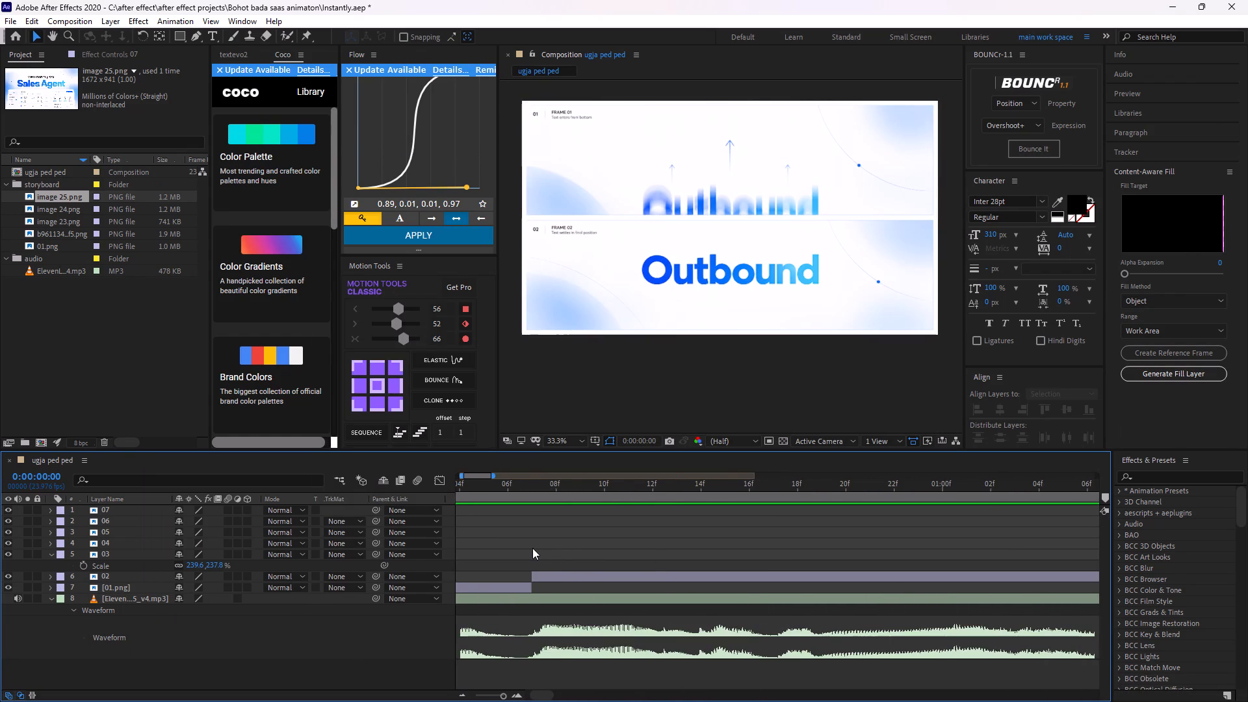
middle_drag(532, 548, 866, 526)
click(505, 554)
click(513, 586)
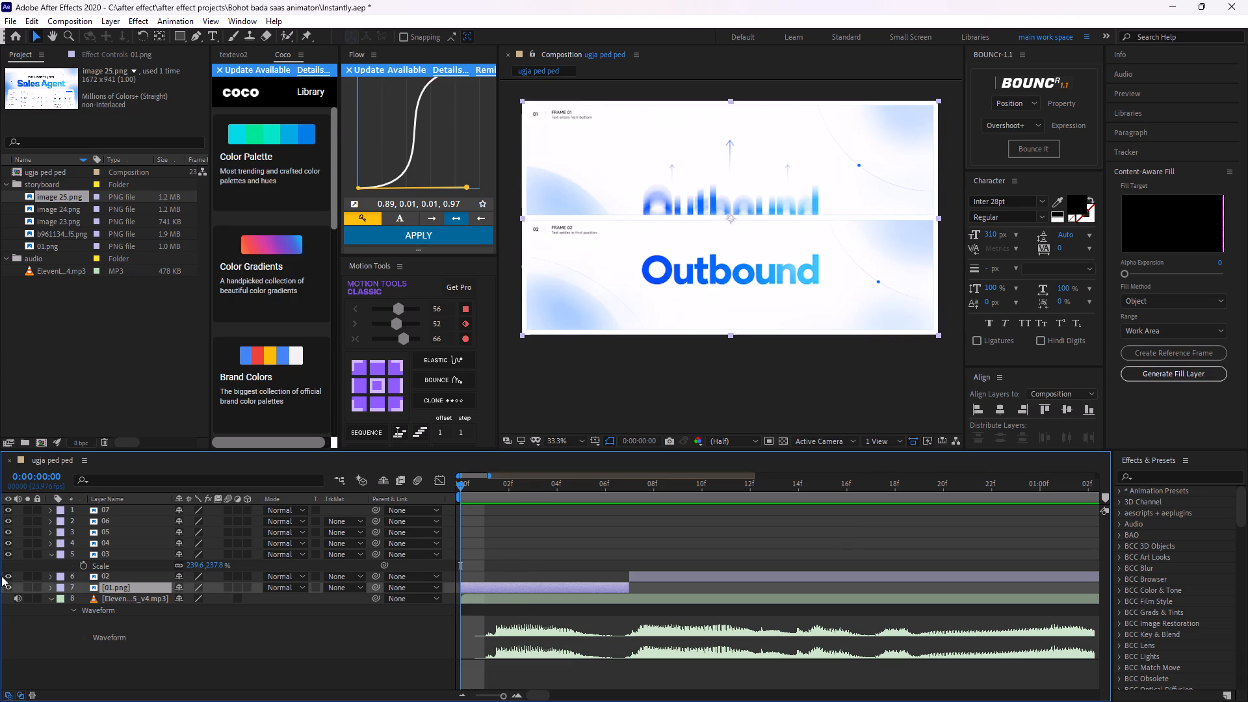
Check the first storyboard frame by toggling the visibility of the 01.png layer off and on.
click(10, 587)
click(16, 589)
click(3, 588)
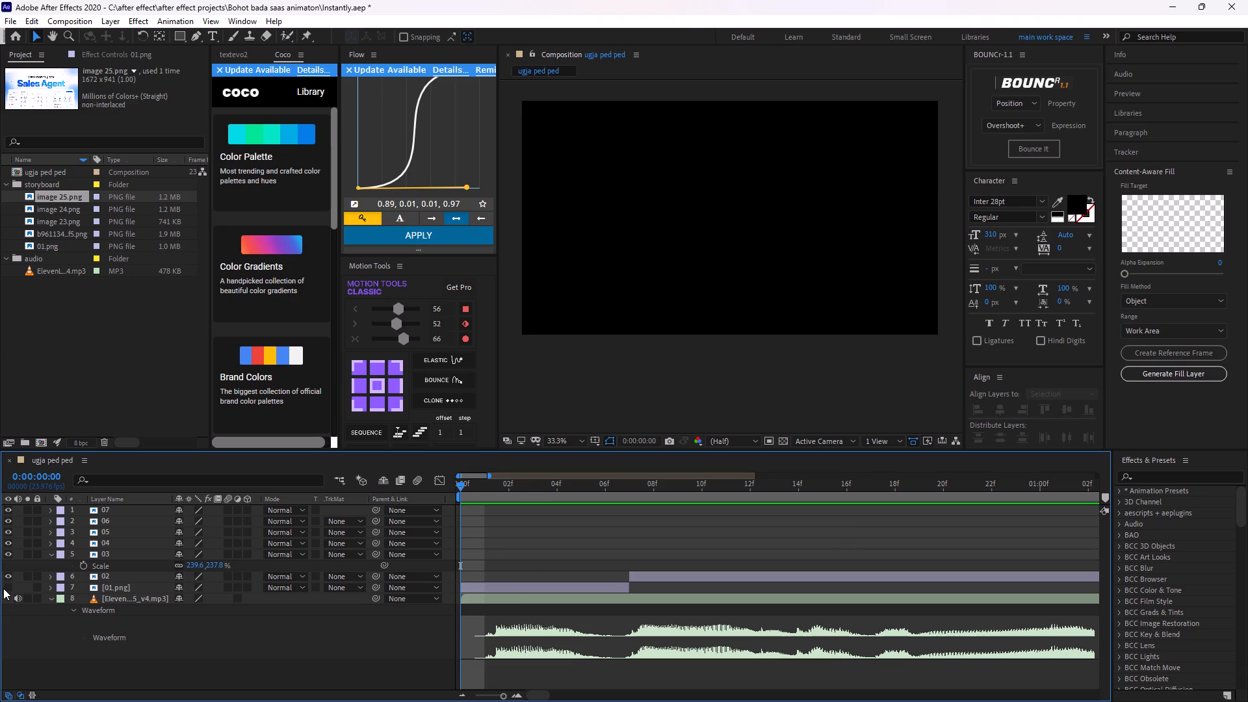
click(5, 588)
click(500, 548)
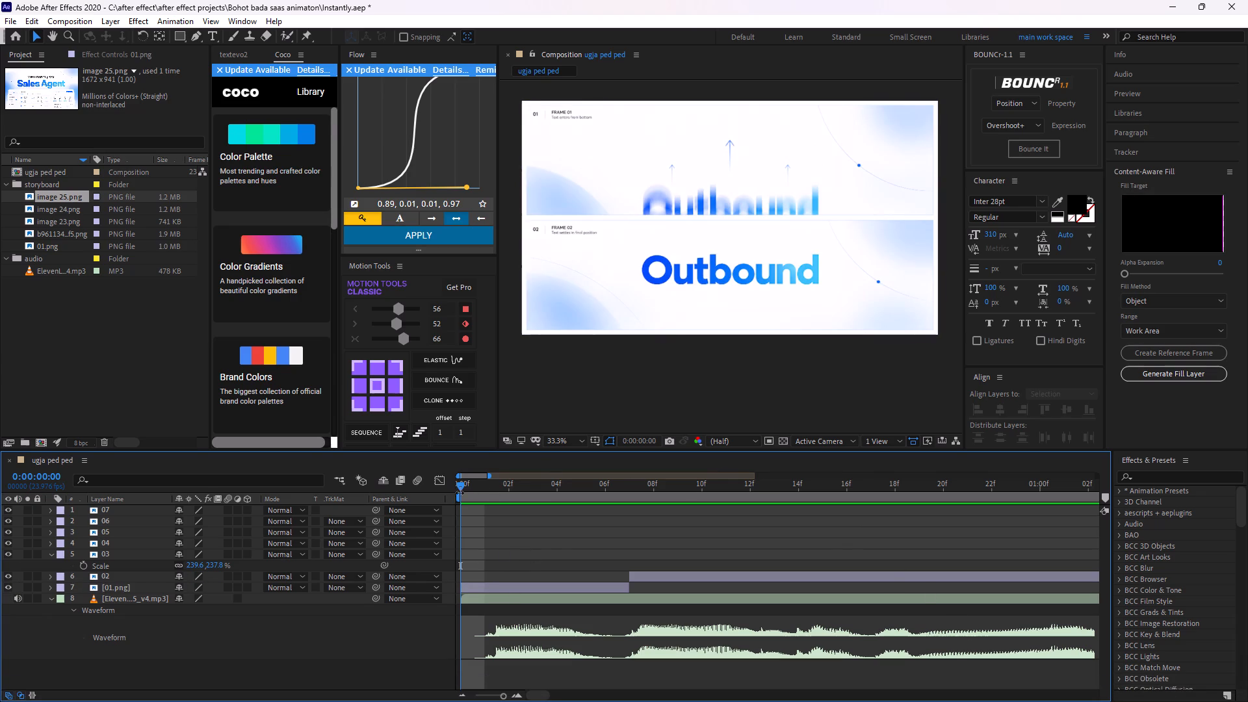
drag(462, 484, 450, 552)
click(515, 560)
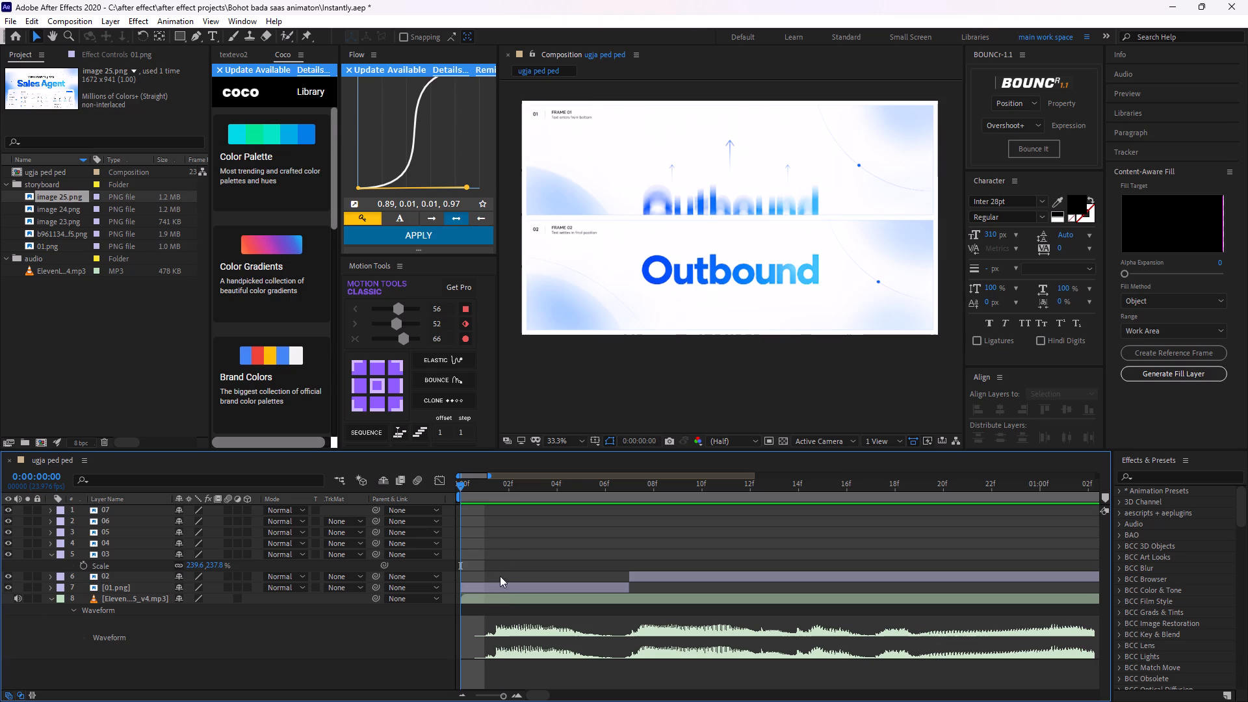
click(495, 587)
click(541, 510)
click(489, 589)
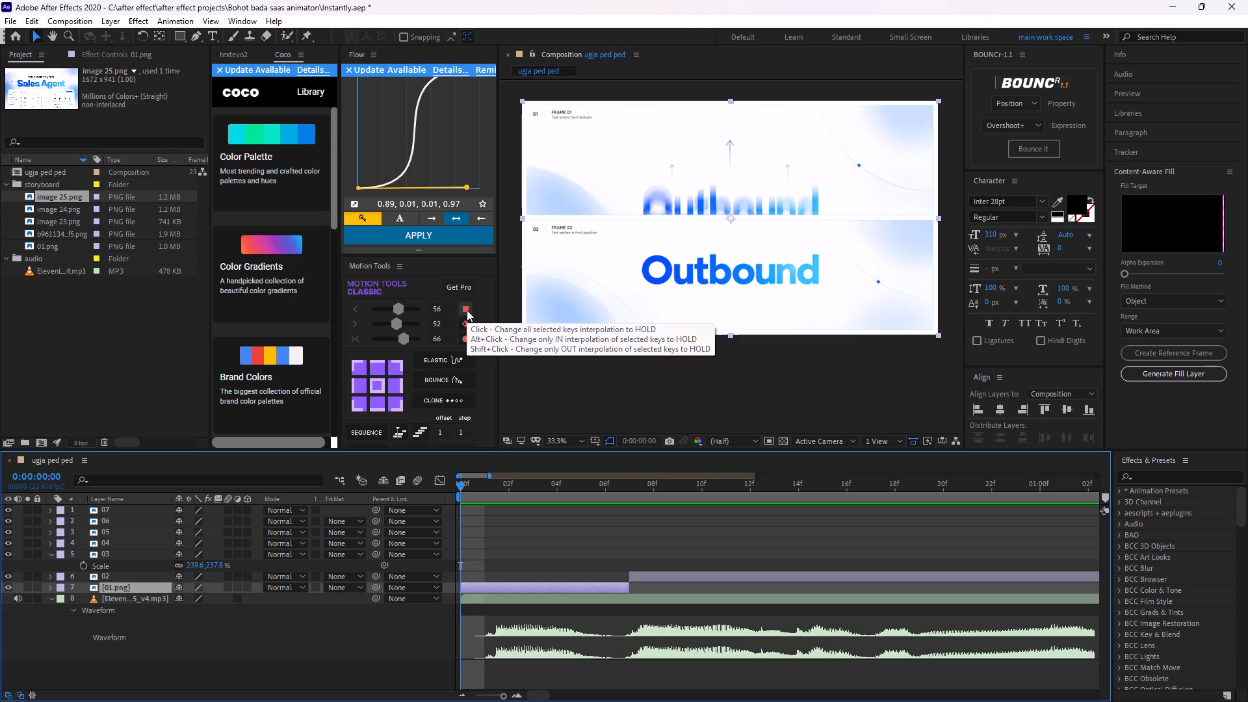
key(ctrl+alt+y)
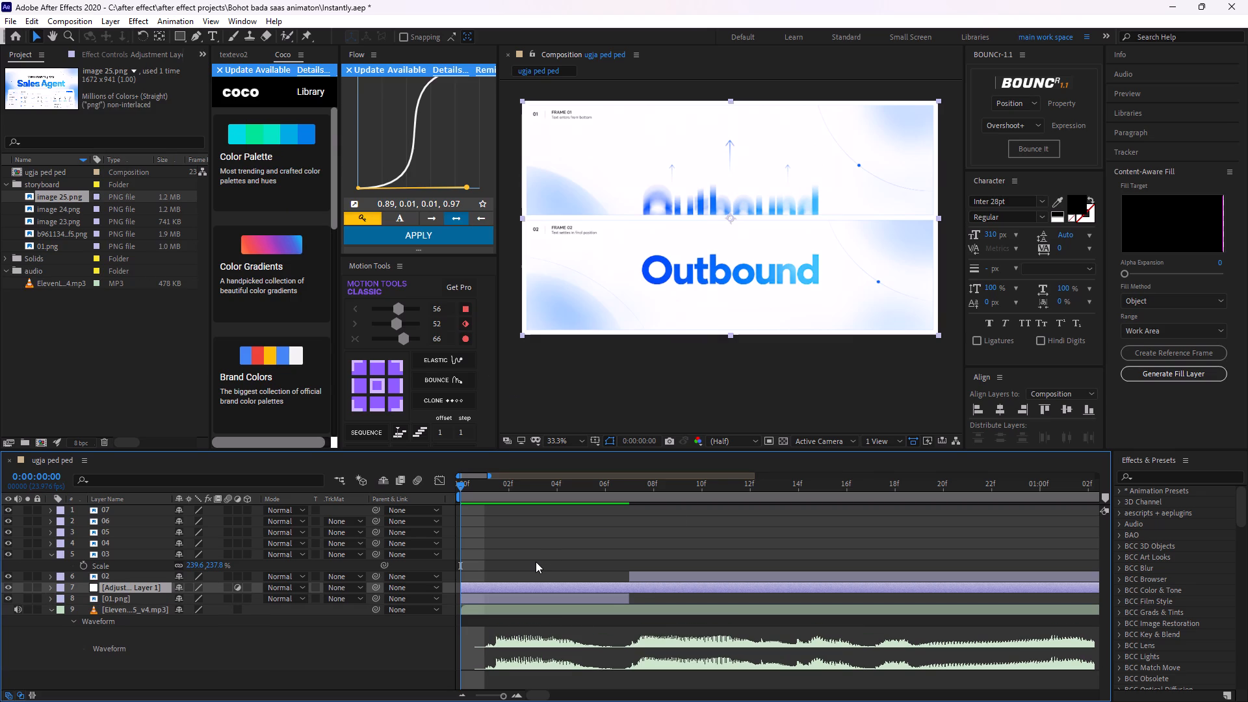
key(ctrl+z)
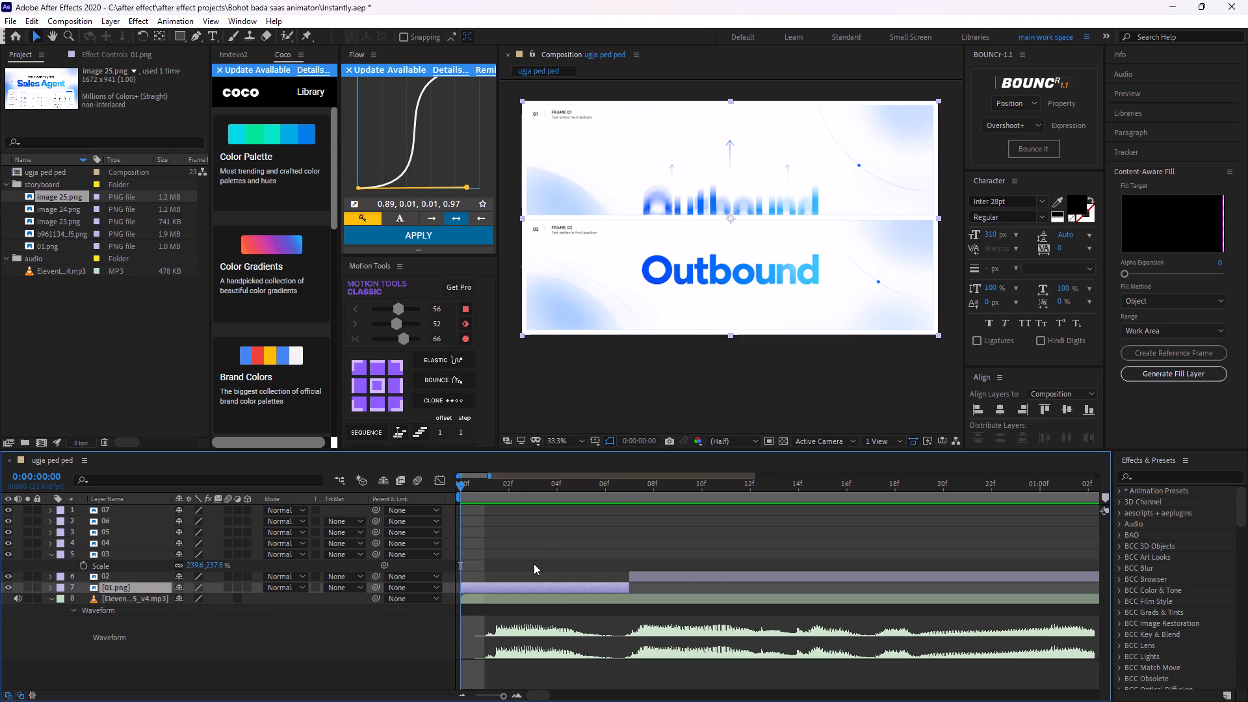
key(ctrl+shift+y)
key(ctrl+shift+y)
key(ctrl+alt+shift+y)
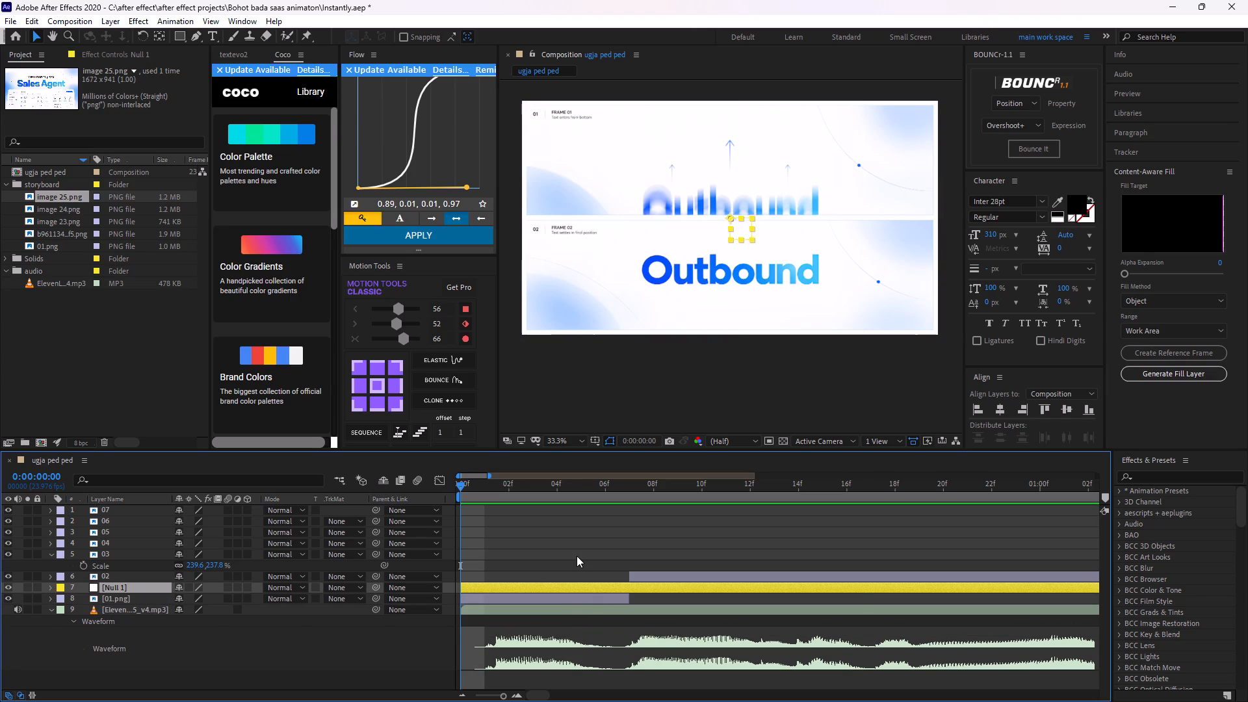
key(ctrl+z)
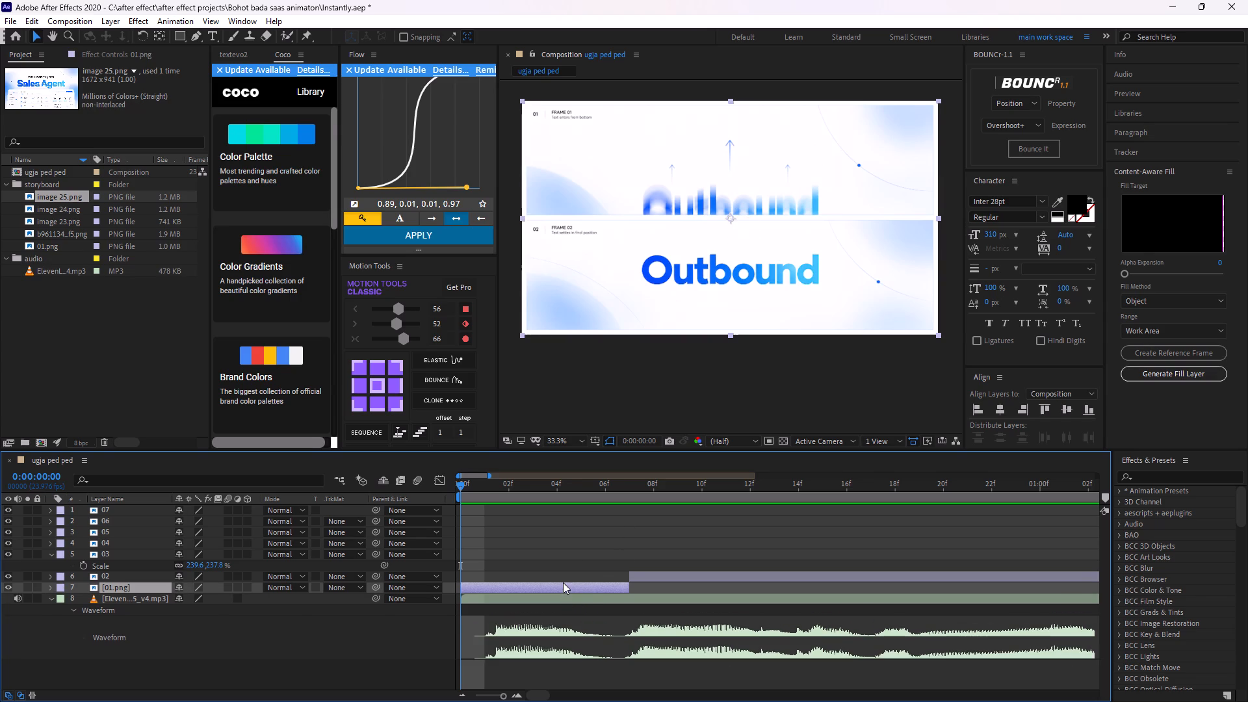
Create a 1920 x 1080 px solid named "gradient" and place it directly below the 01.png layer.
key(ctrl+y)
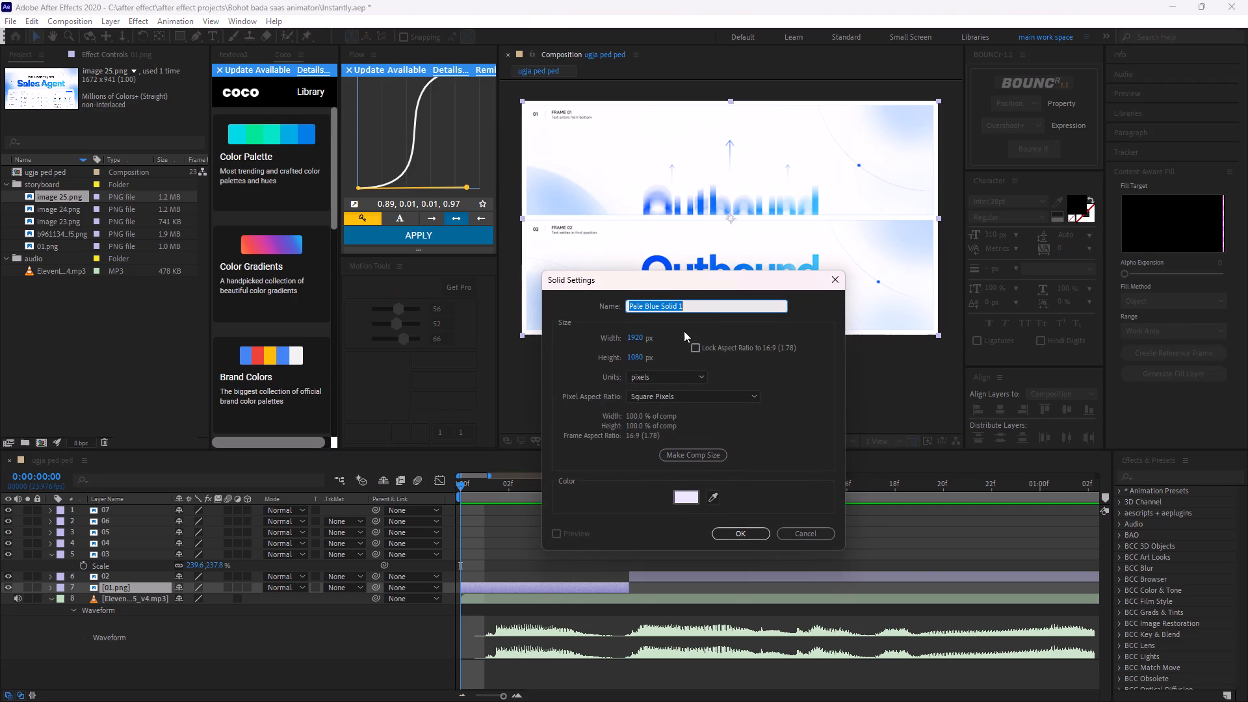
key(BackSpace)
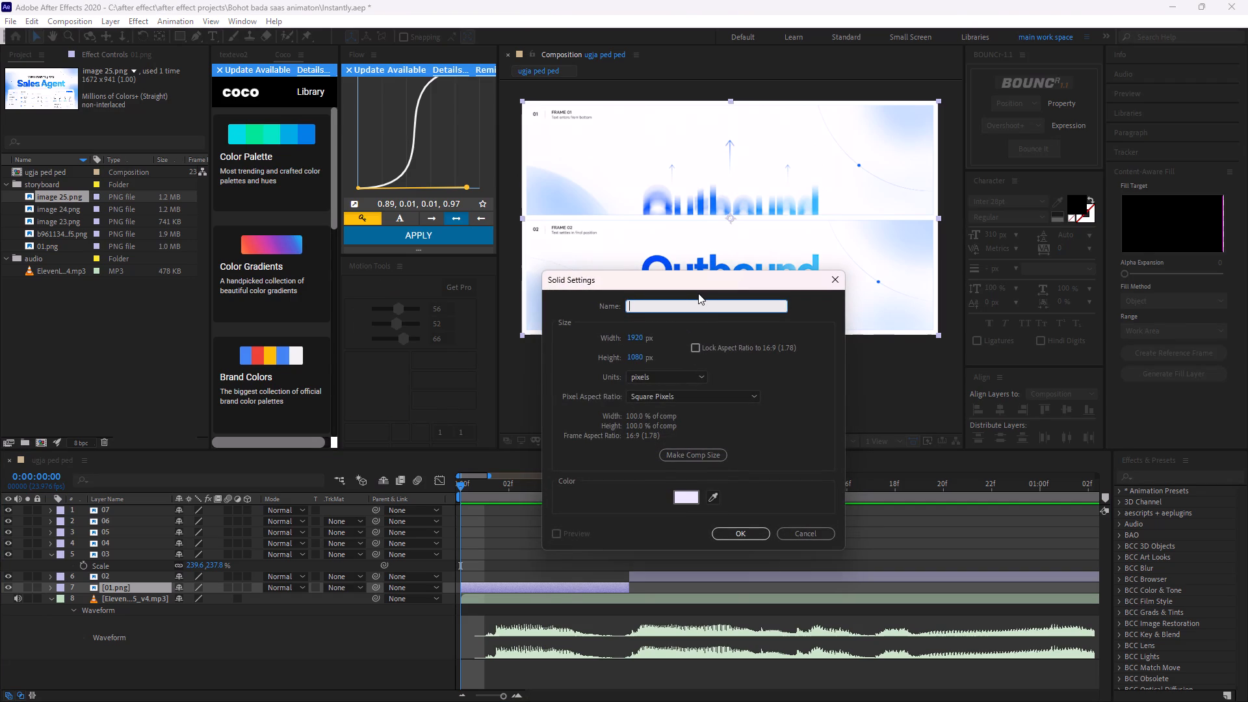
text(gradient)
key(space)
click(694, 506)
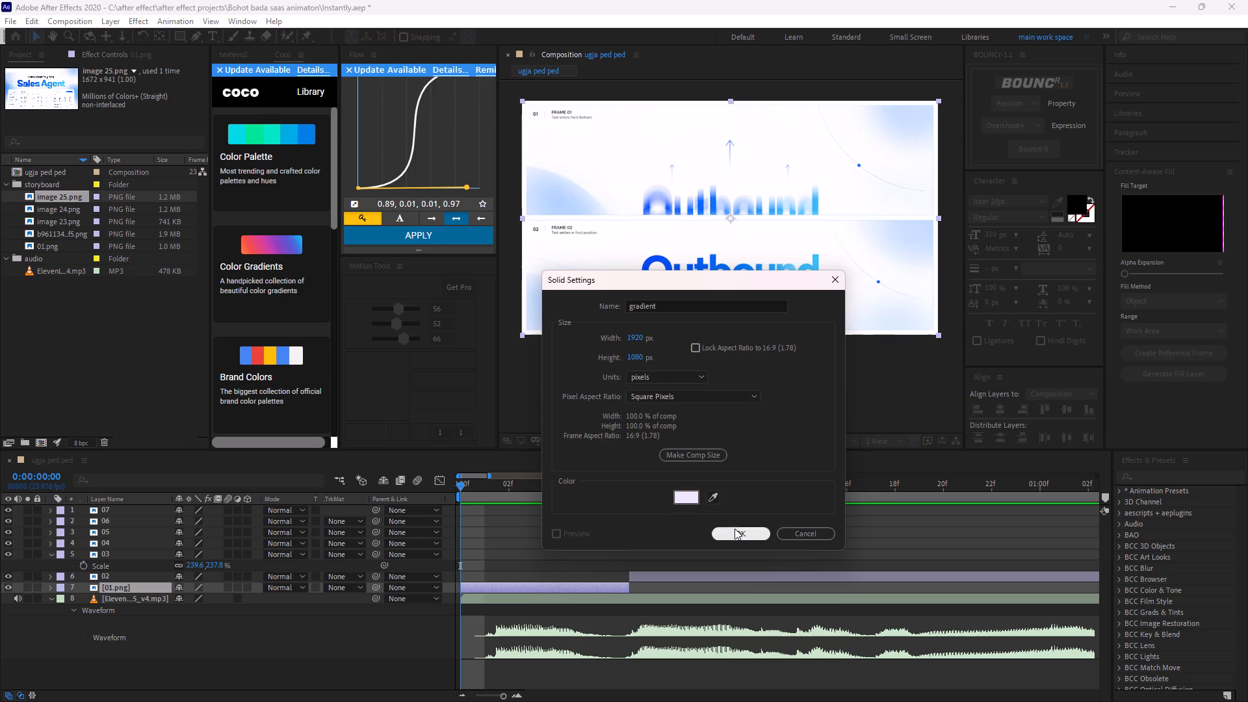
click(735, 528)
drag(118, 590, 117, 603)
Set the default label colours to Green for solids and Brown for audio in the preferences.
click(30, 18)
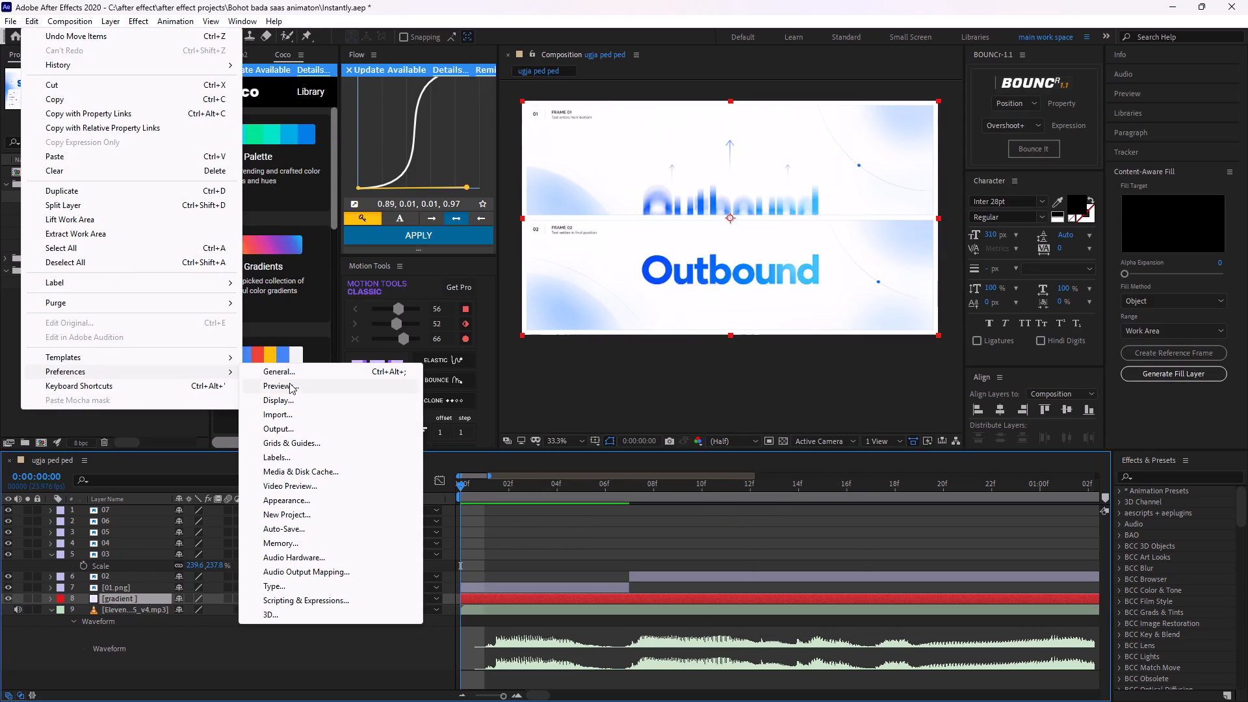
click(291, 374)
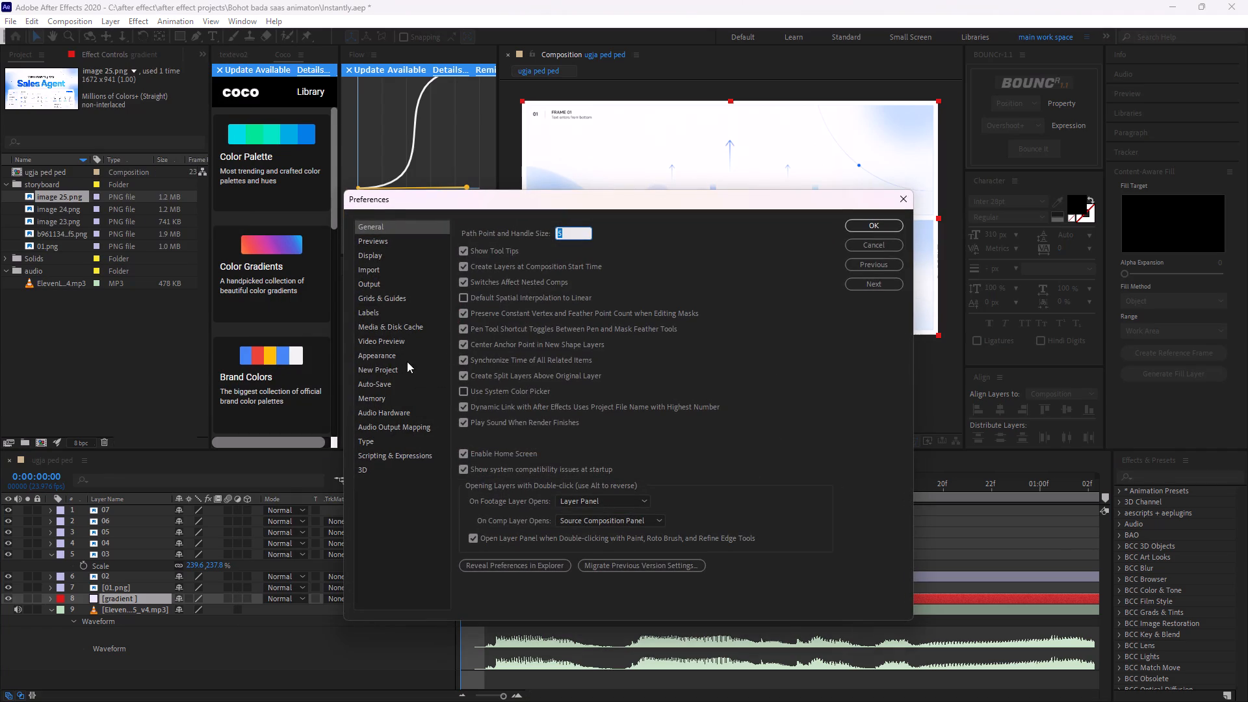
click(404, 363)
click(399, 347)
click(384, 379)
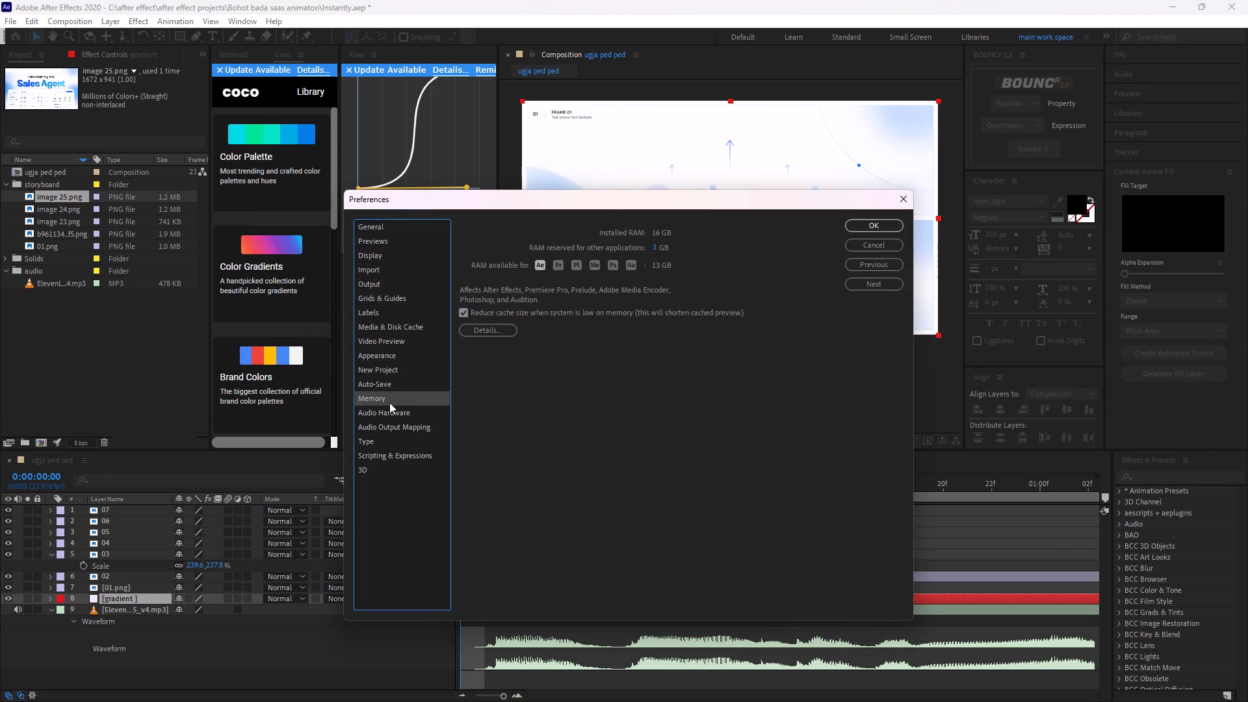
click(389, 402)
click(422, 415)
click(410, 306)
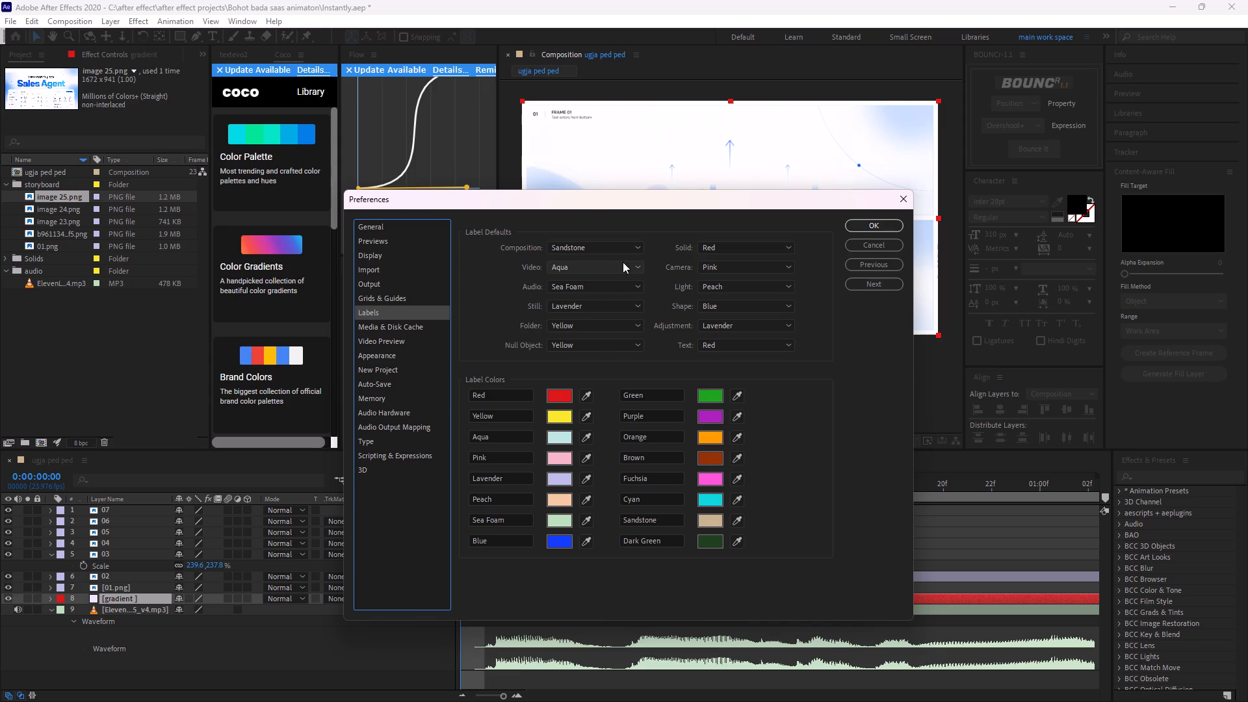
click(721, 246)
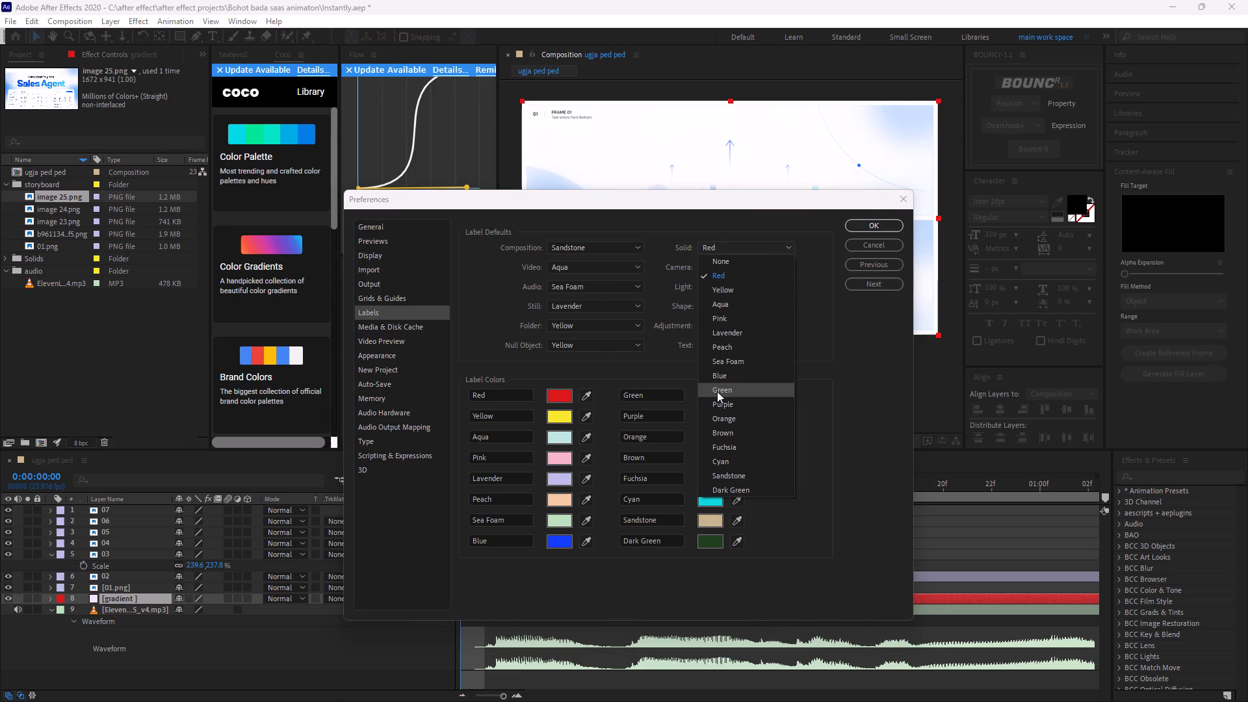
click(717, 391)
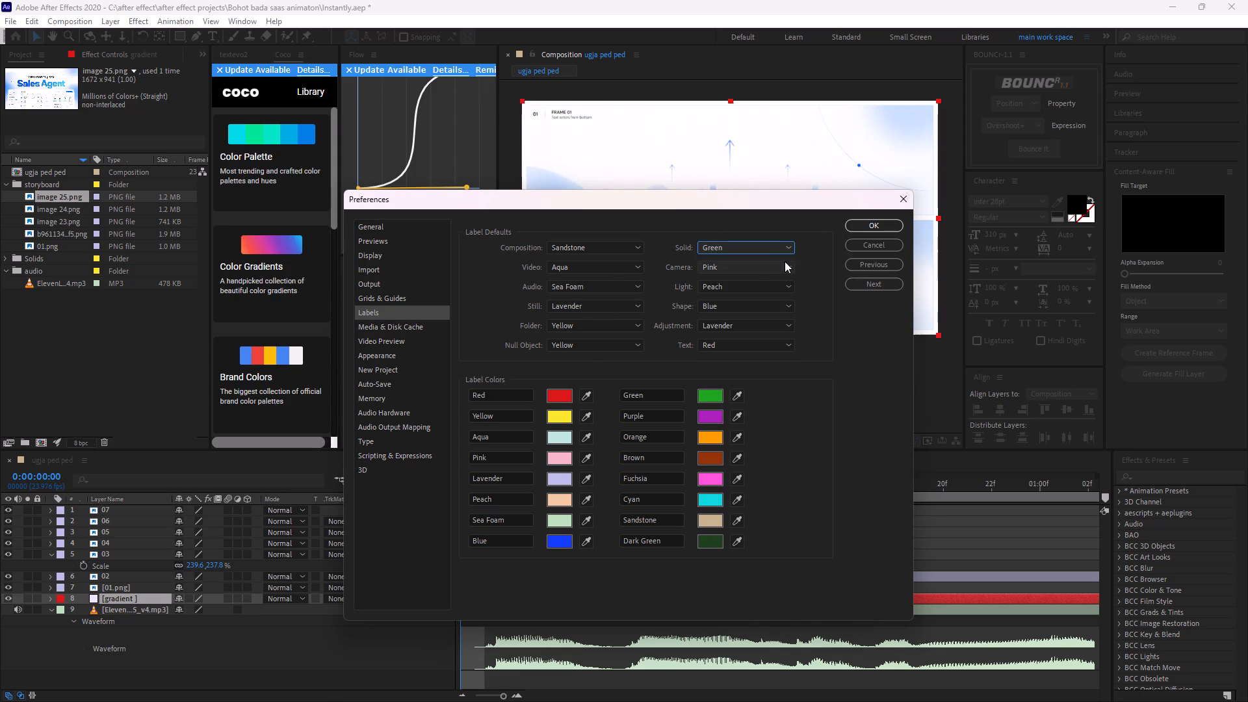
click(606, 286)
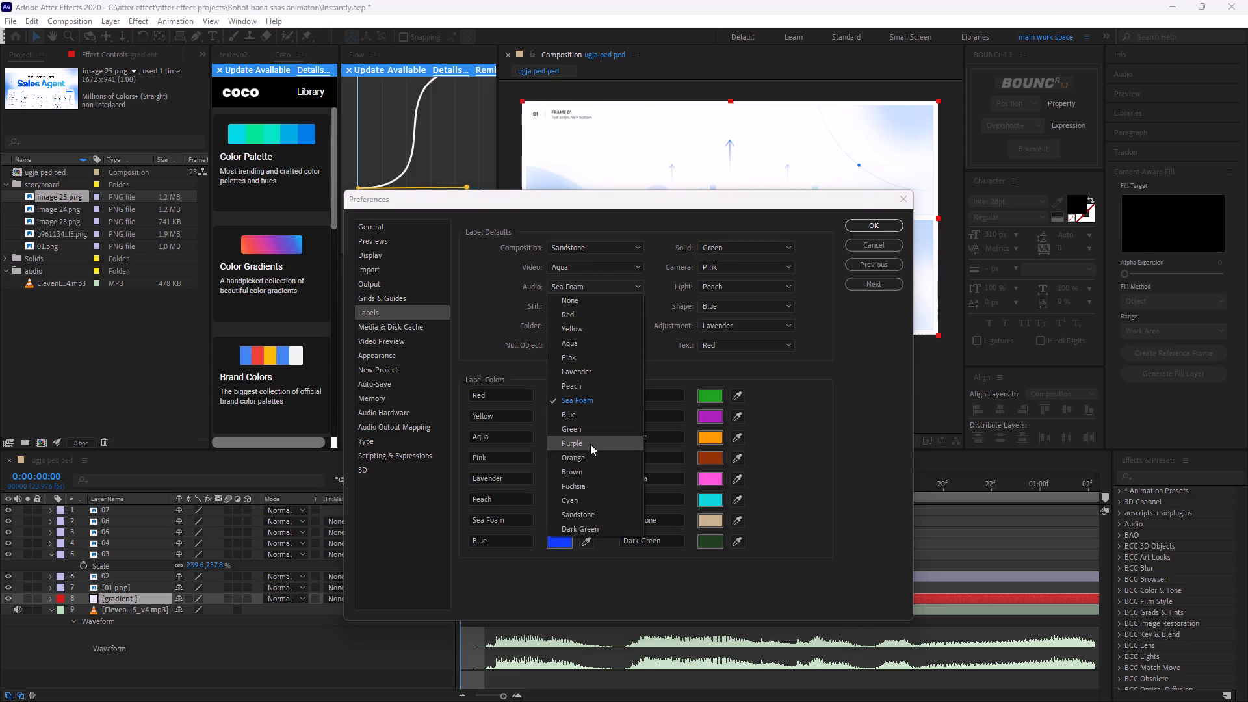
click(580, 476)
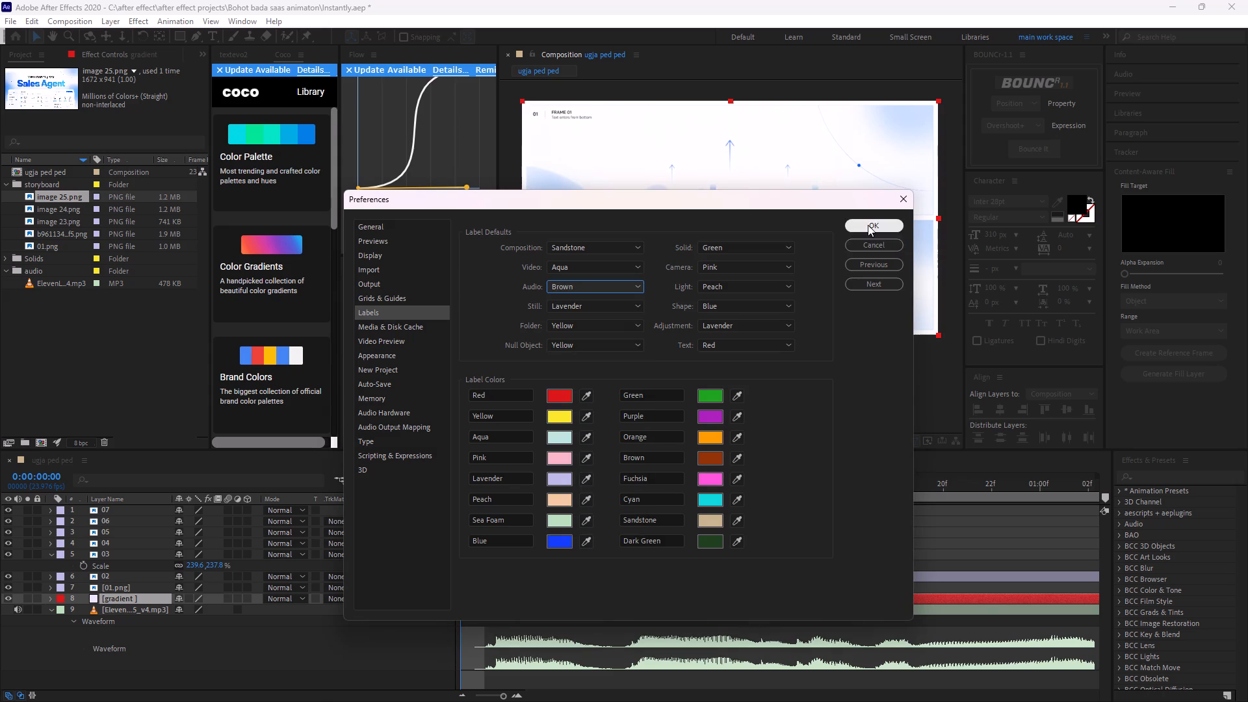
click(868, 225)
click(551, 523)
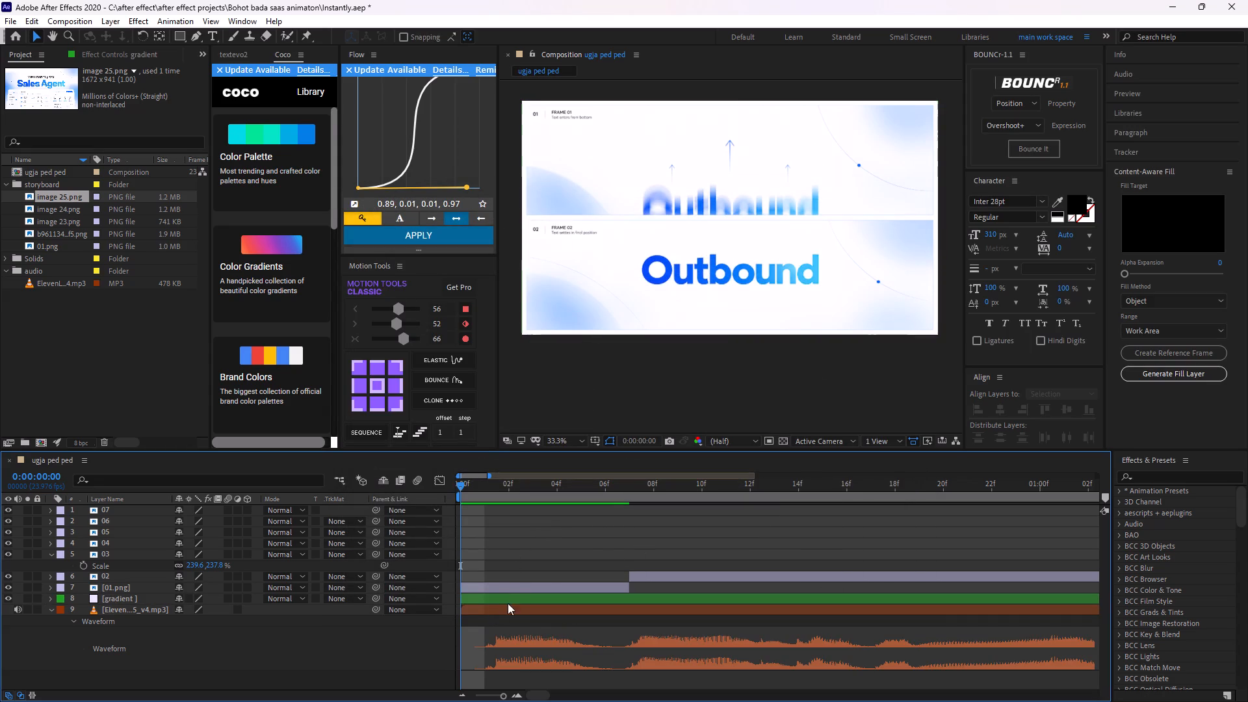
Split the gradient solid at 0:00:00:07, where layer 02 begins, and delete the part after the cut.
key(space)
key(space)
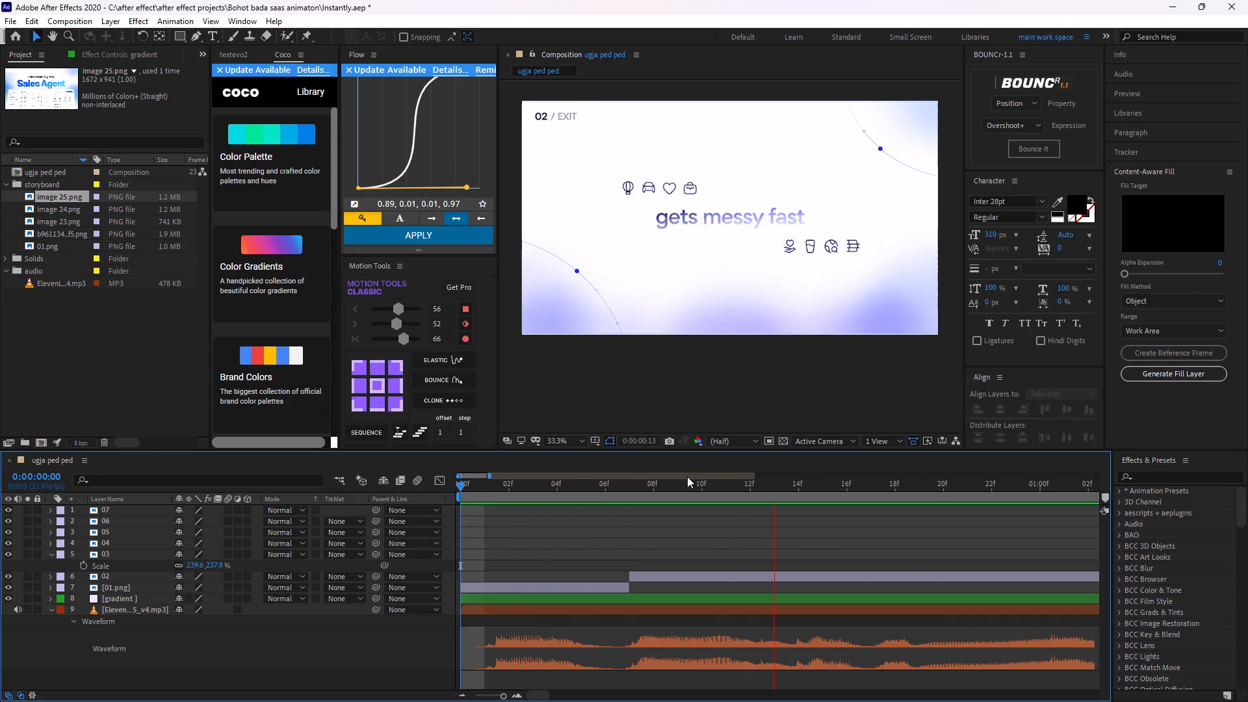
drag(757, 494, 697, 524)
drag(752, 489, 617, 562)
drag(604, 486, 627, 521)
click(637, 598)
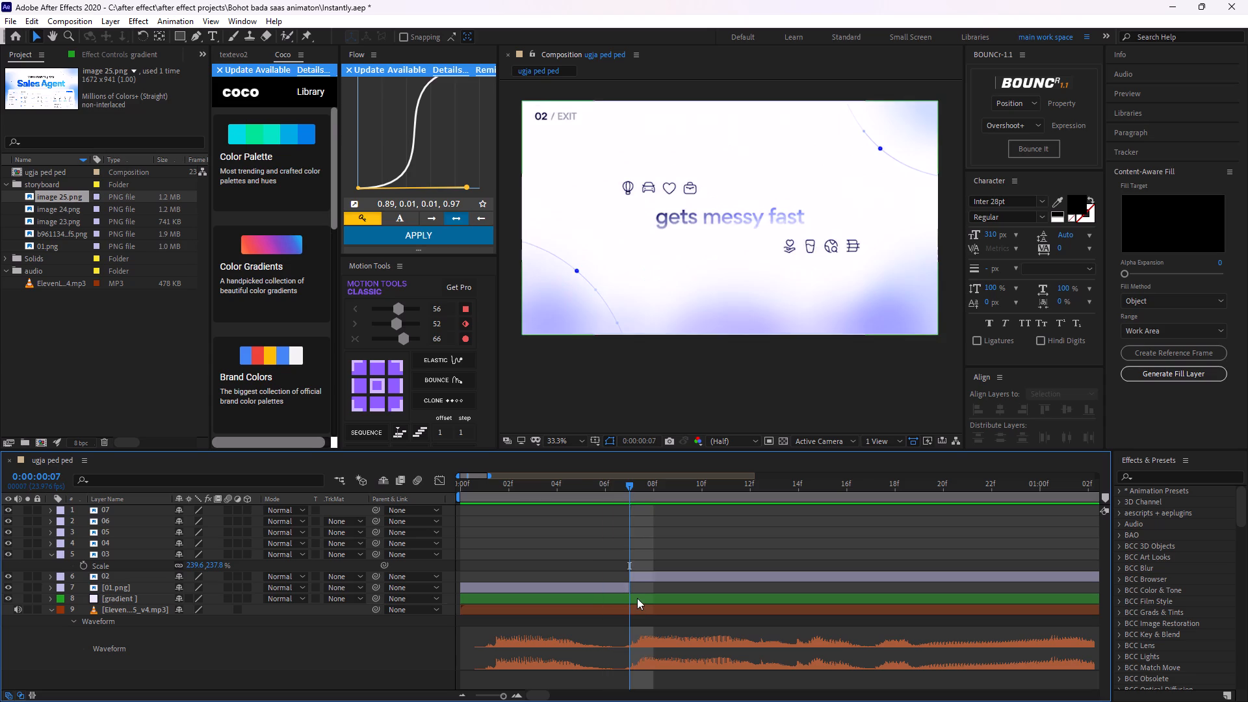
key(ctrl+shift+d)
key(BackSpace)
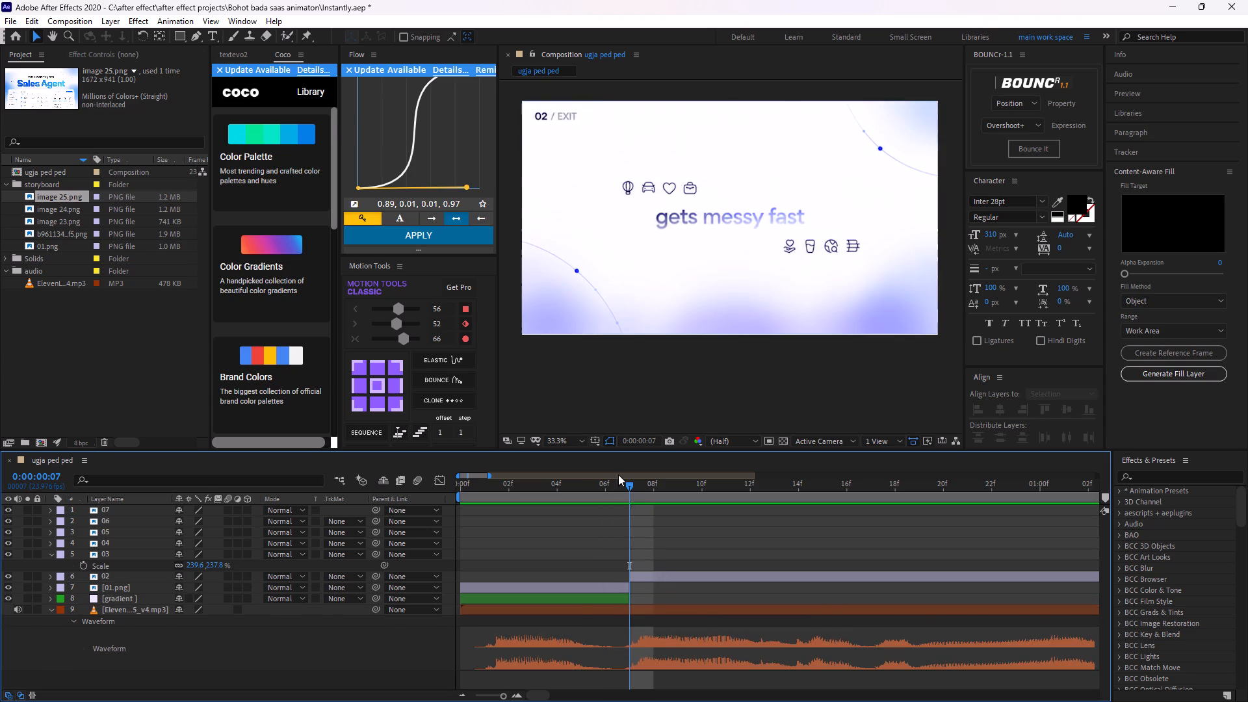
Scrub and play the voiceover around 0:00:00:07 to review the change from the 01.png frame to layer 02.
drag(630, 487, 668, 512)
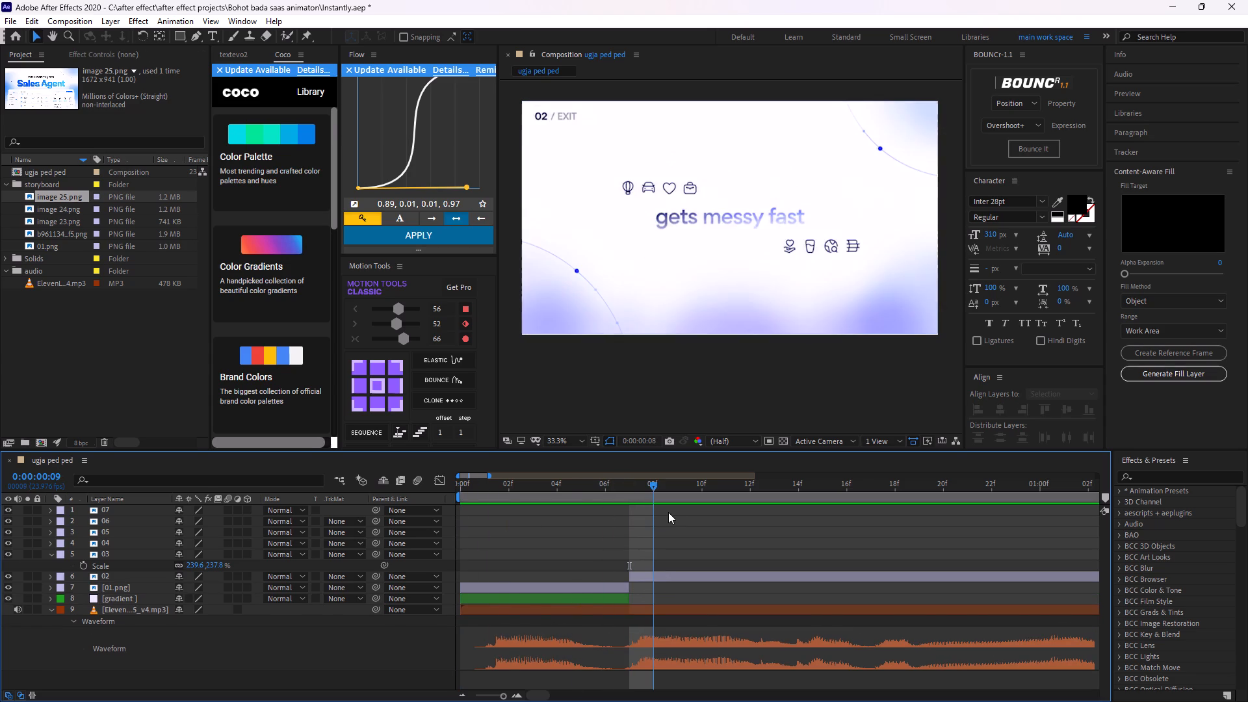
drag(668, 512, 1091, 460)
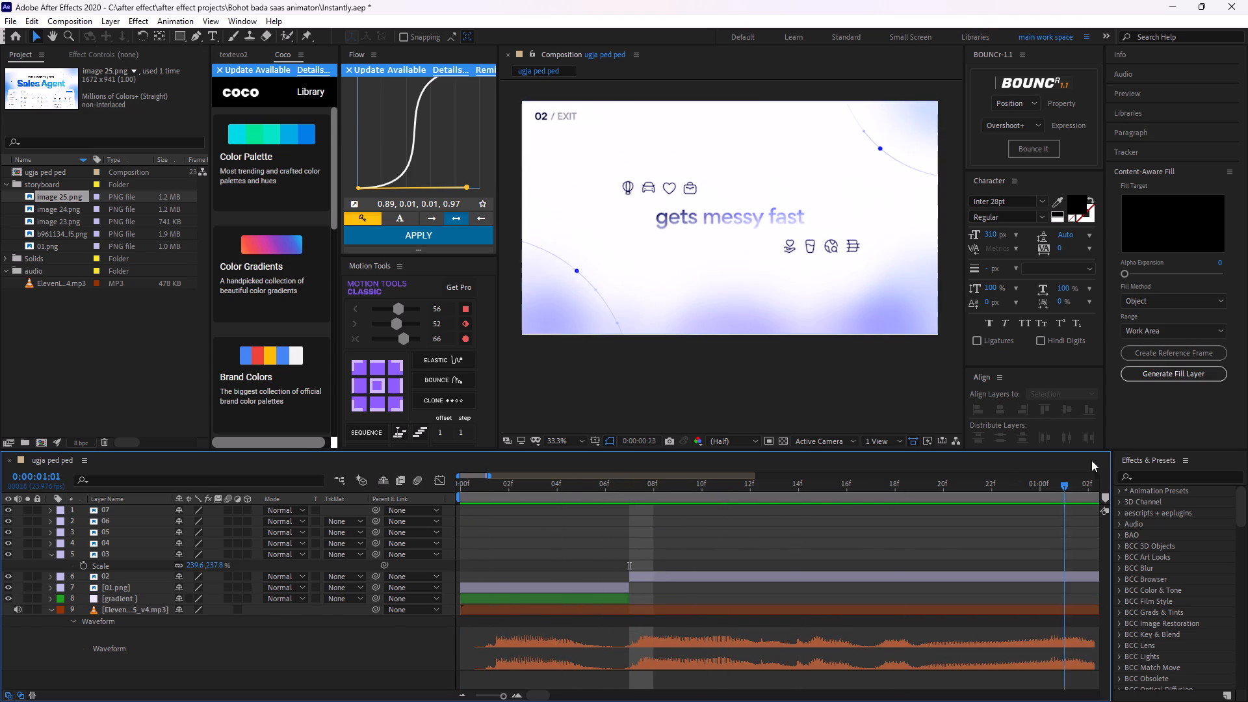
drag(1091, 460, 673, 461)
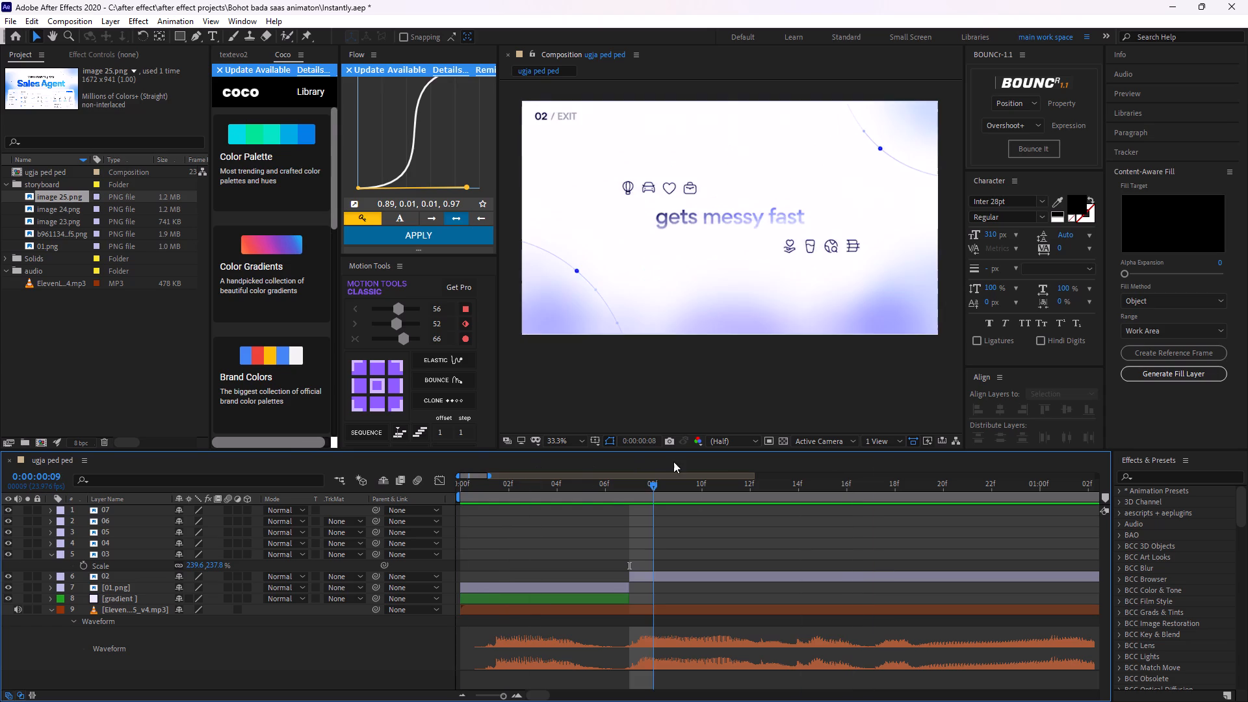
drag(673, 461, 654, 463)
drag(654, 463, 516, 466)
key(space)
key(space)
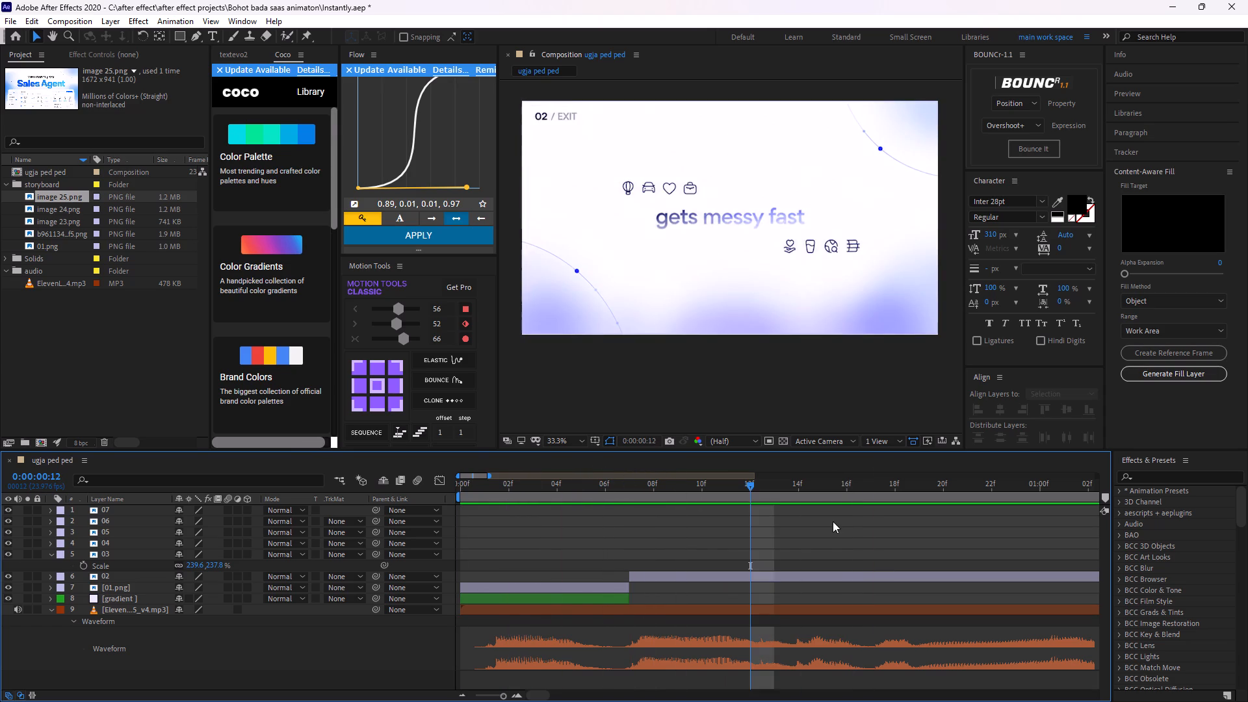
drag(748, 489, 527, 517)
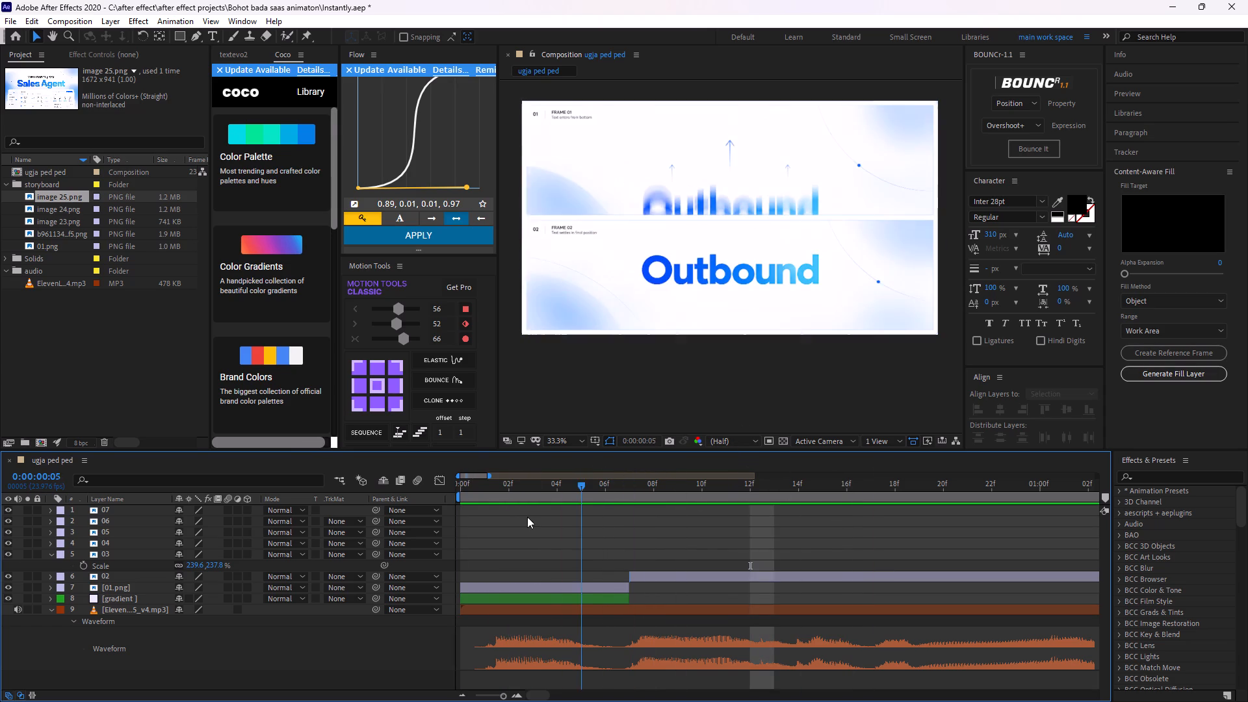
drag(527, 517, 628, 534)
Import the video "Best Mobile App Product Launch Ad Video _ HowDo.mp4" from the Copy Paste folder of saas project 8.
key(ctrl+i)
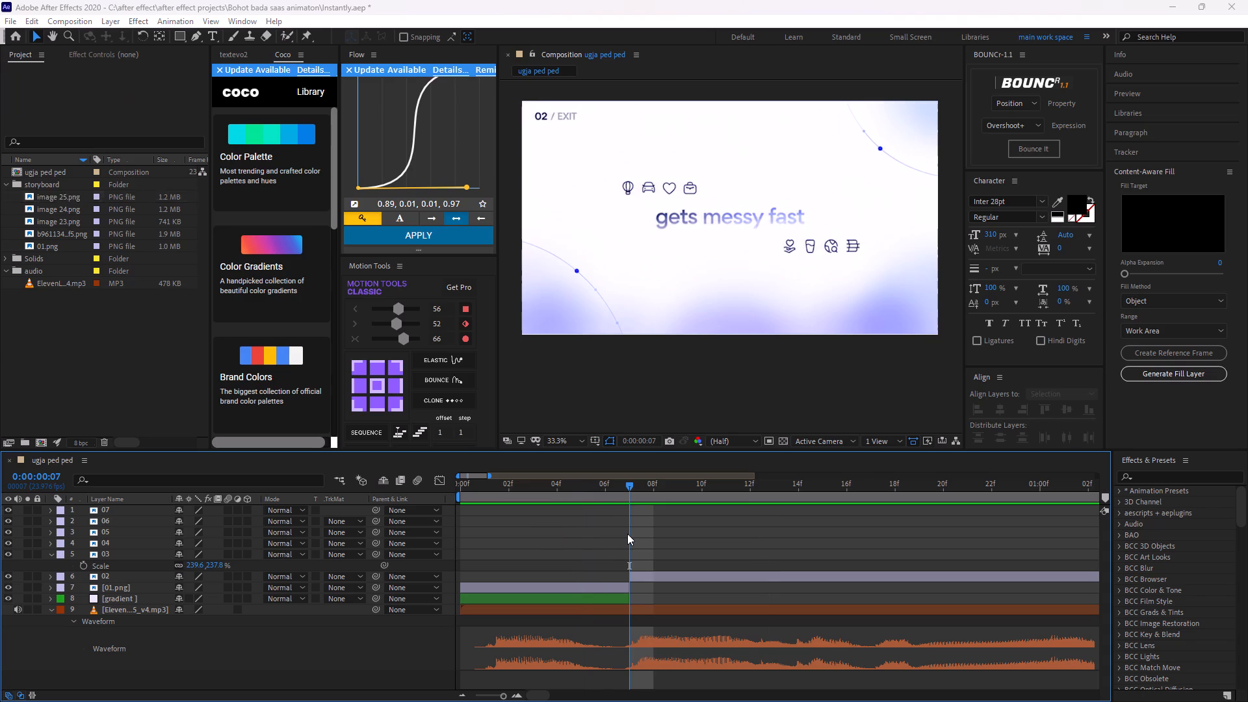
click(183, 70)
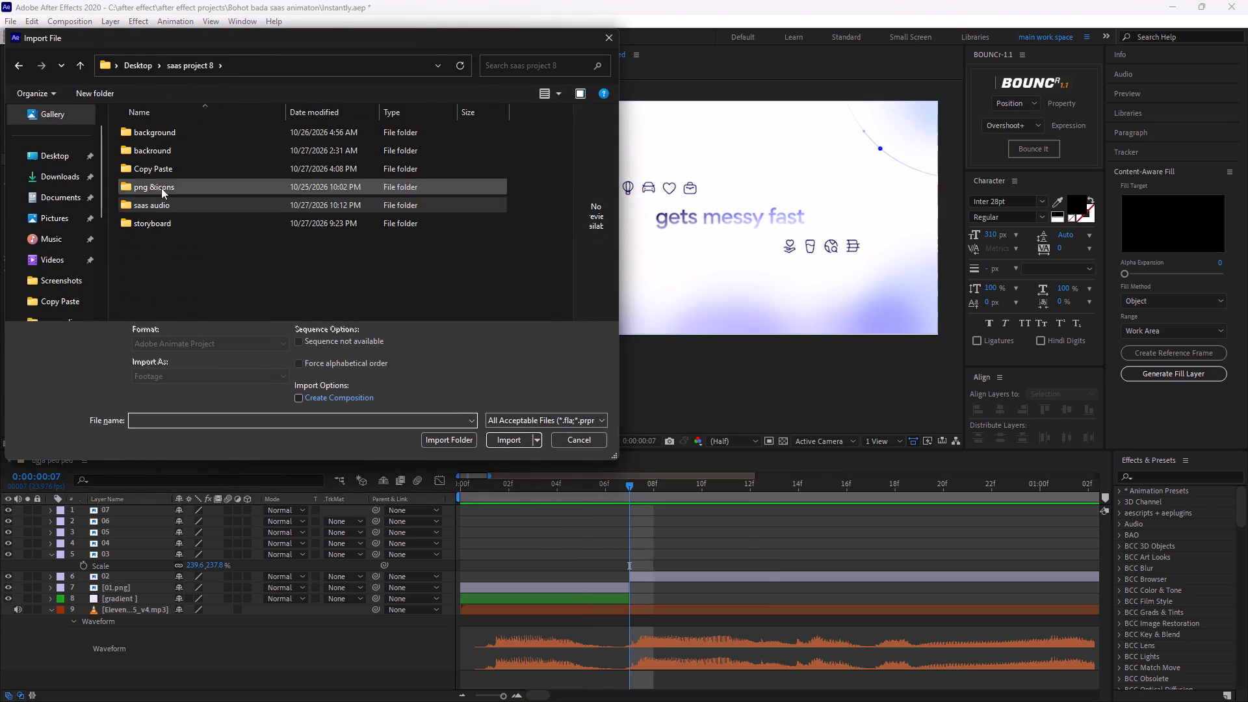
click(176, 220)
double_click(171, 217)
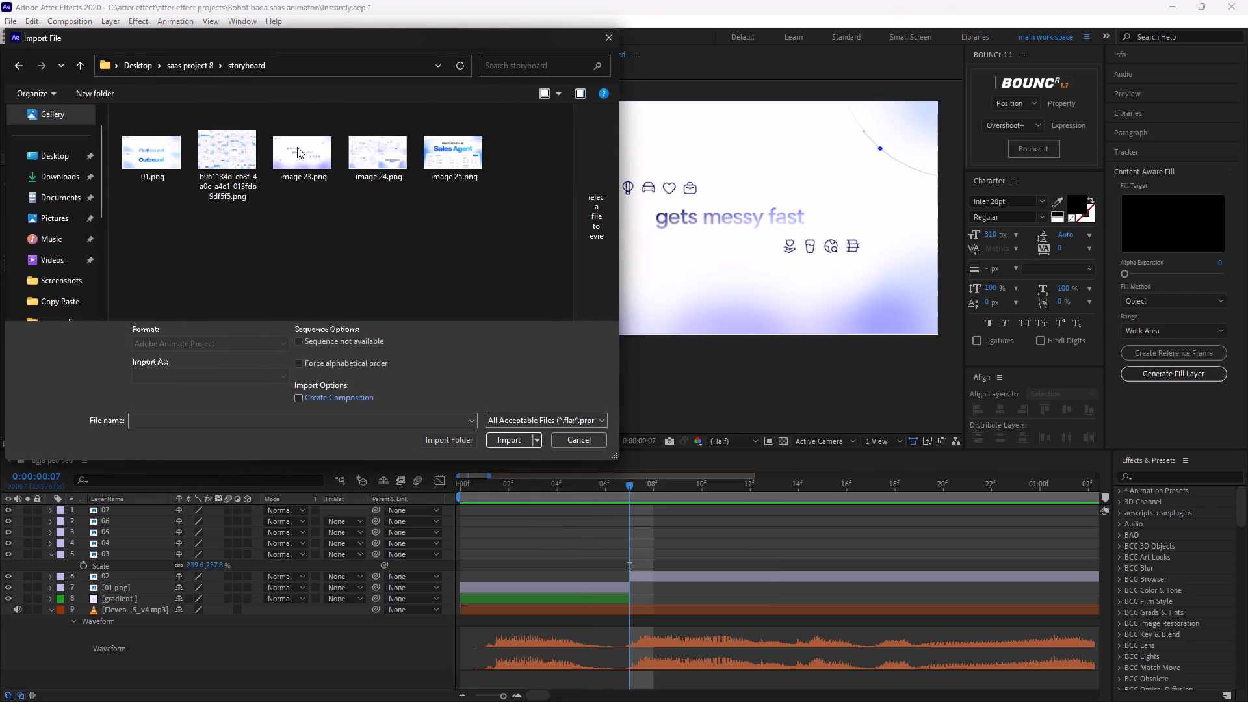
drag(320, 230, 305, 194)
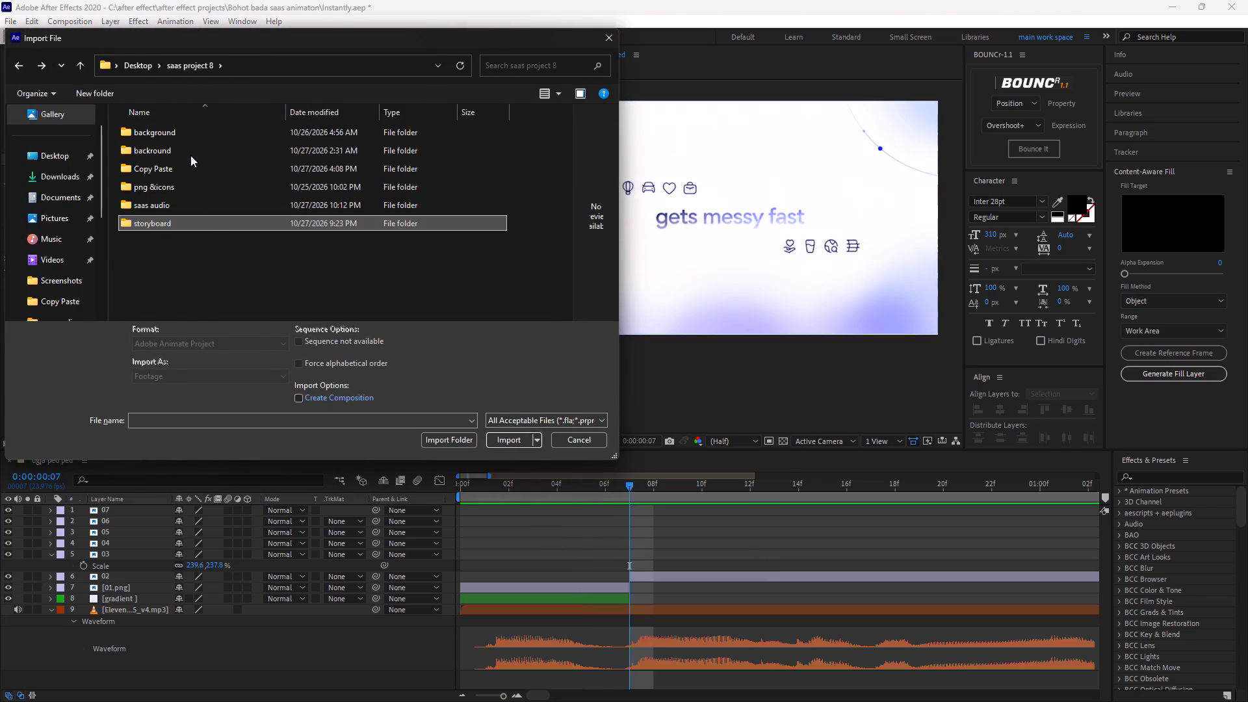
double_click(186, 168)
click(224, 159)
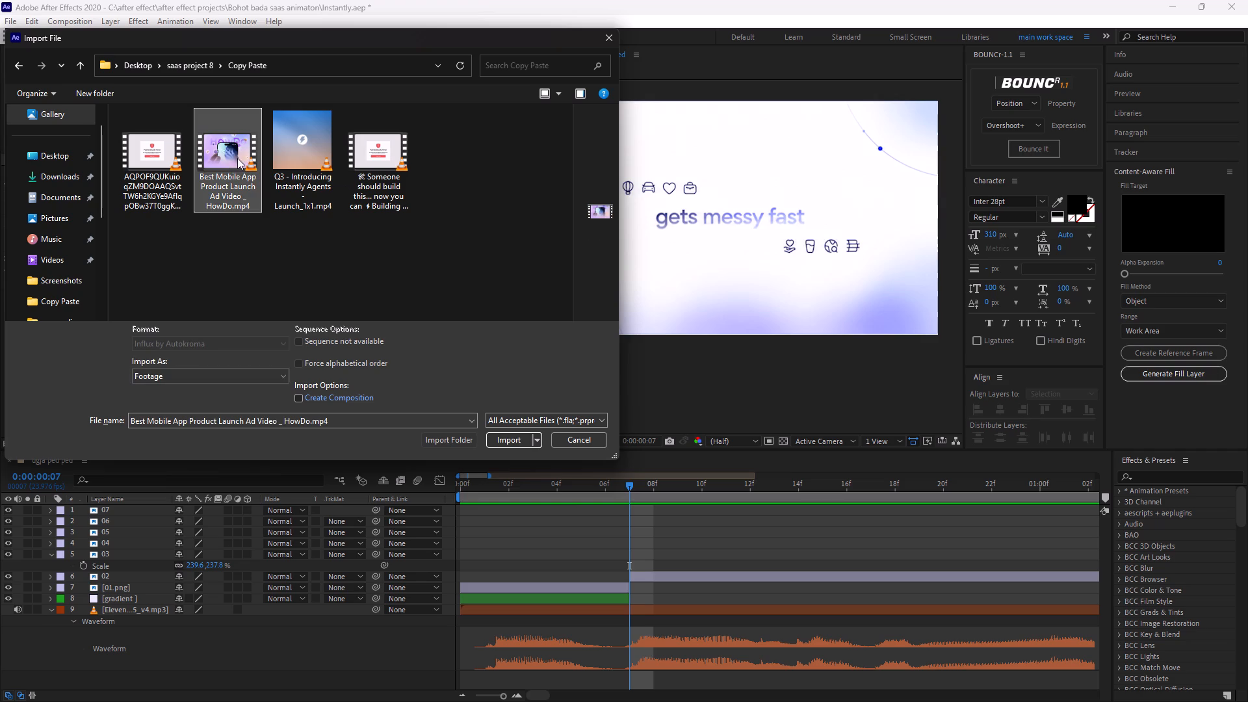
click(497, 434)
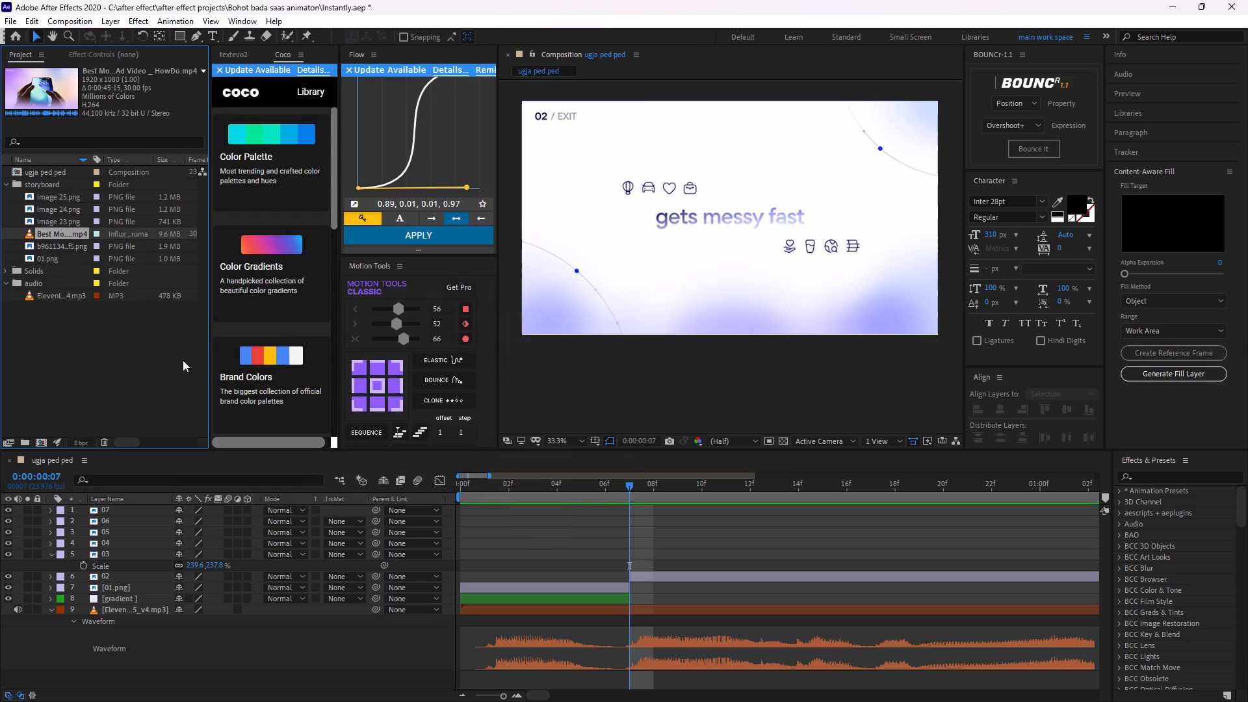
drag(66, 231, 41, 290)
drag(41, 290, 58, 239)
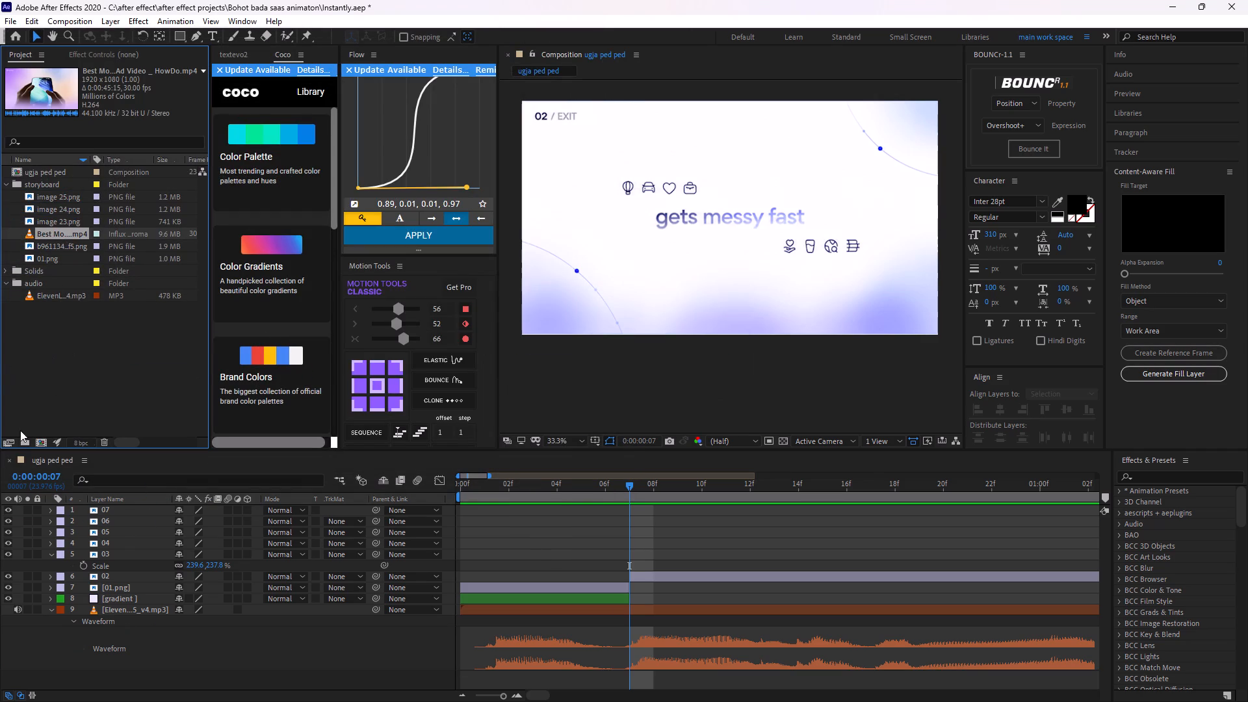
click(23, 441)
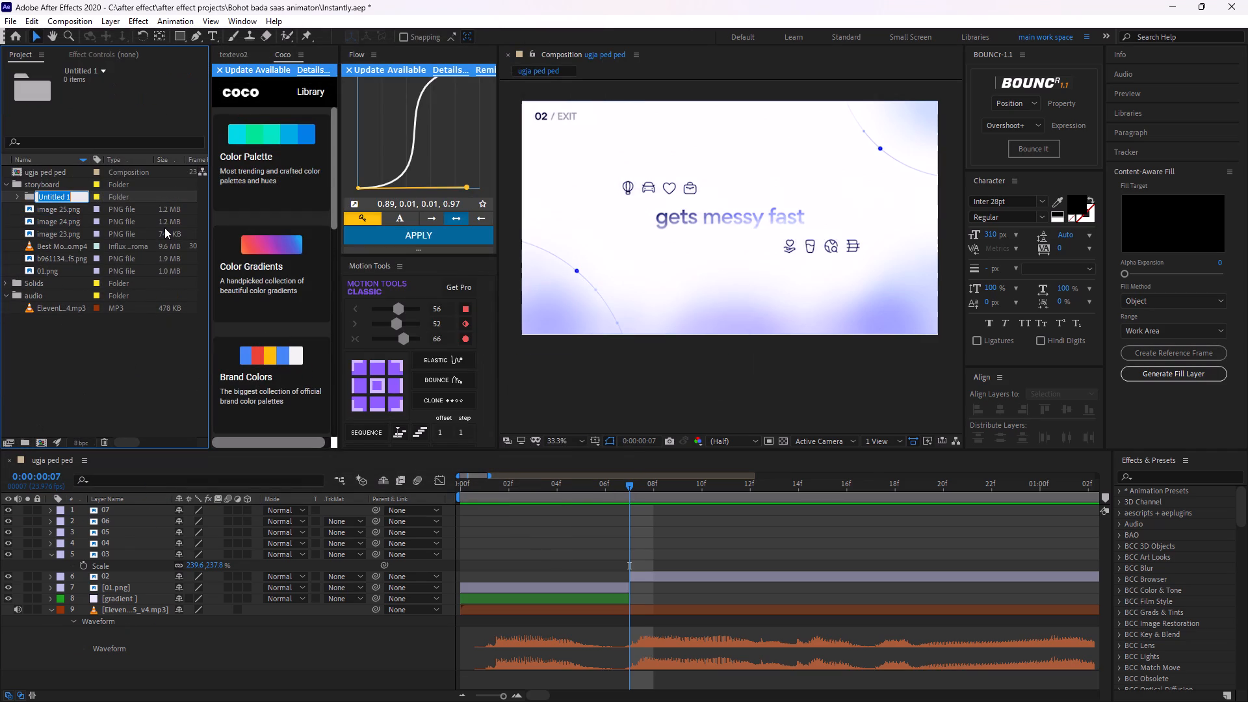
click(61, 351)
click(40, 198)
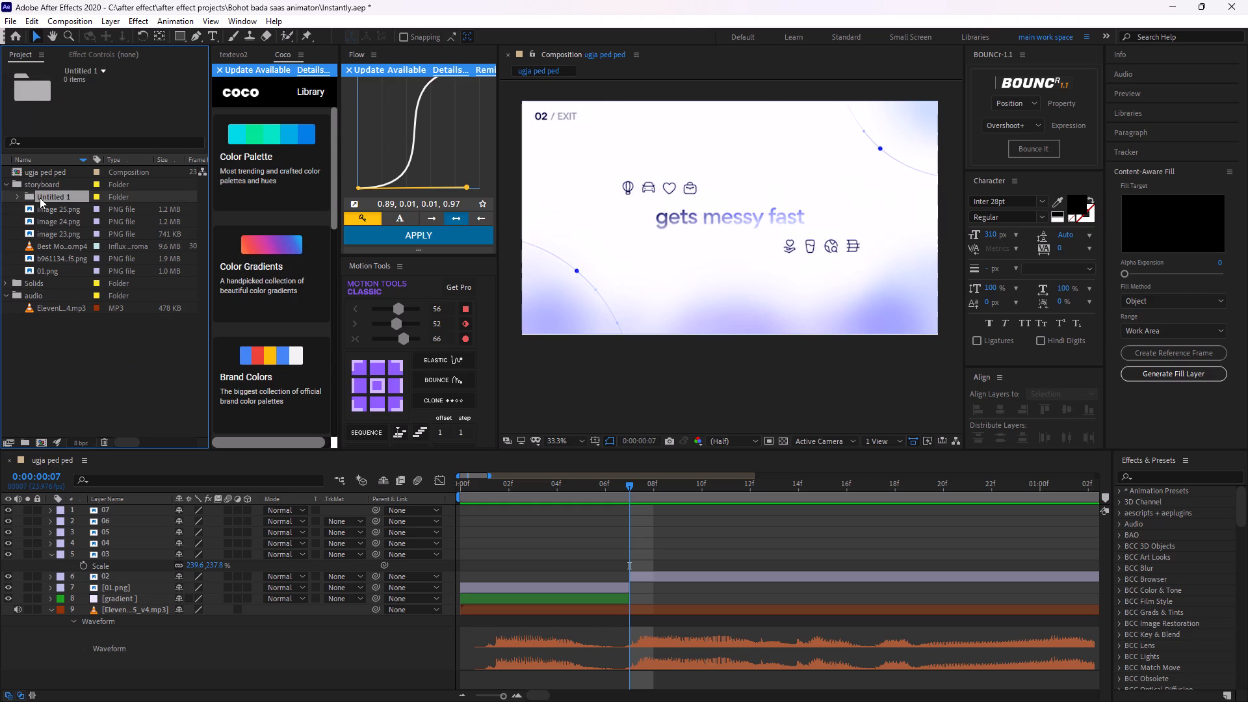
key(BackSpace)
Create a top-level project folder named "referance".
click(29, 441)
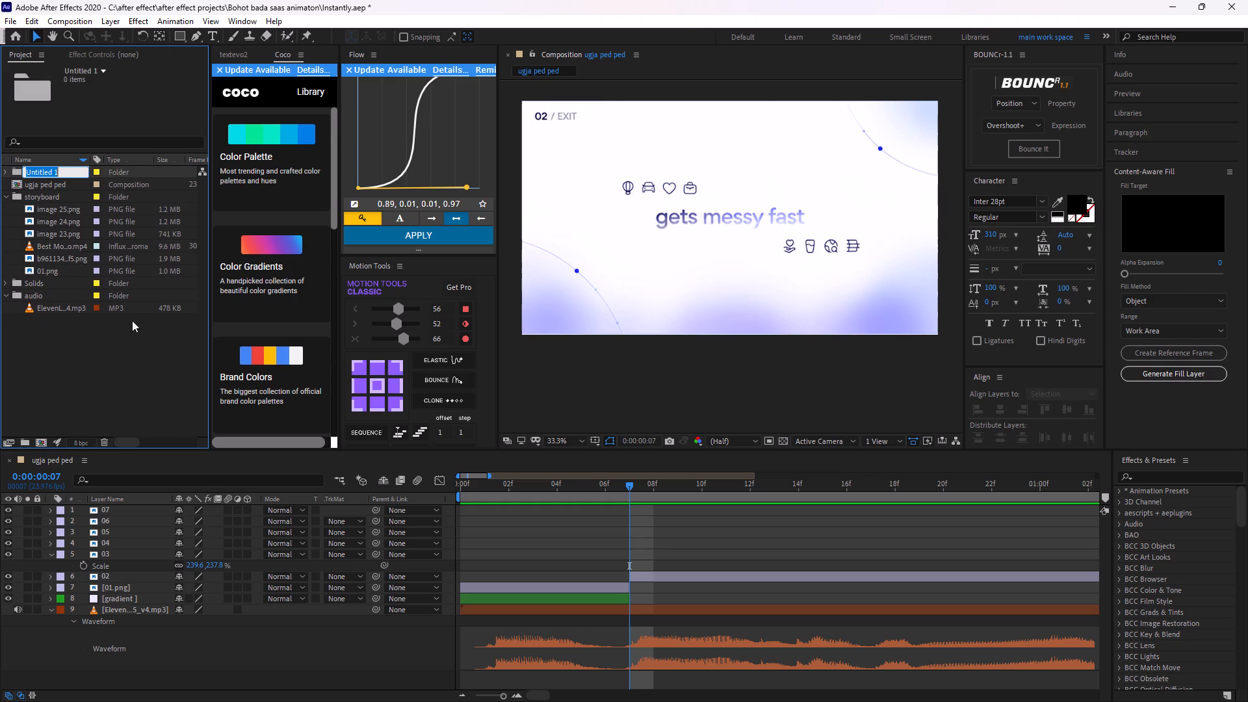
text(referance)
key(space)
key(Return)
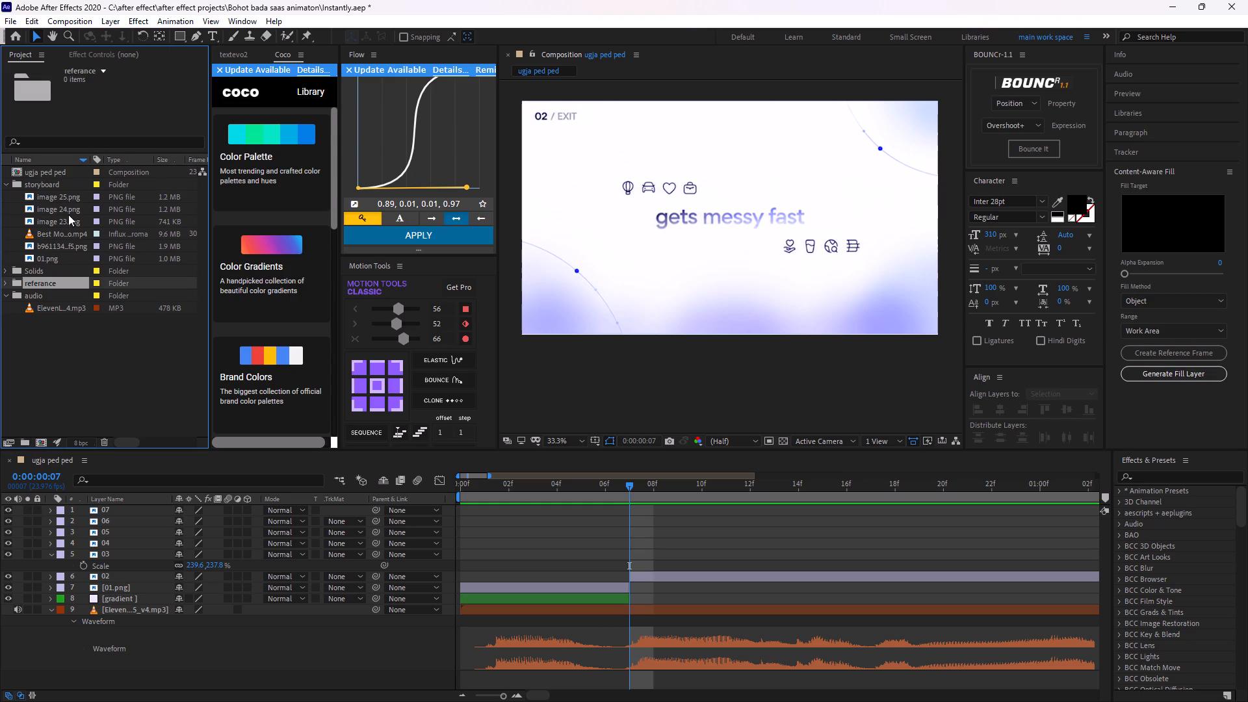
Import the "Someone should build this", "Q3 - Introducing Instantly Agents" and "Best Mobile App Product Launch" videos into the referance folder.
key(ctrl+i)
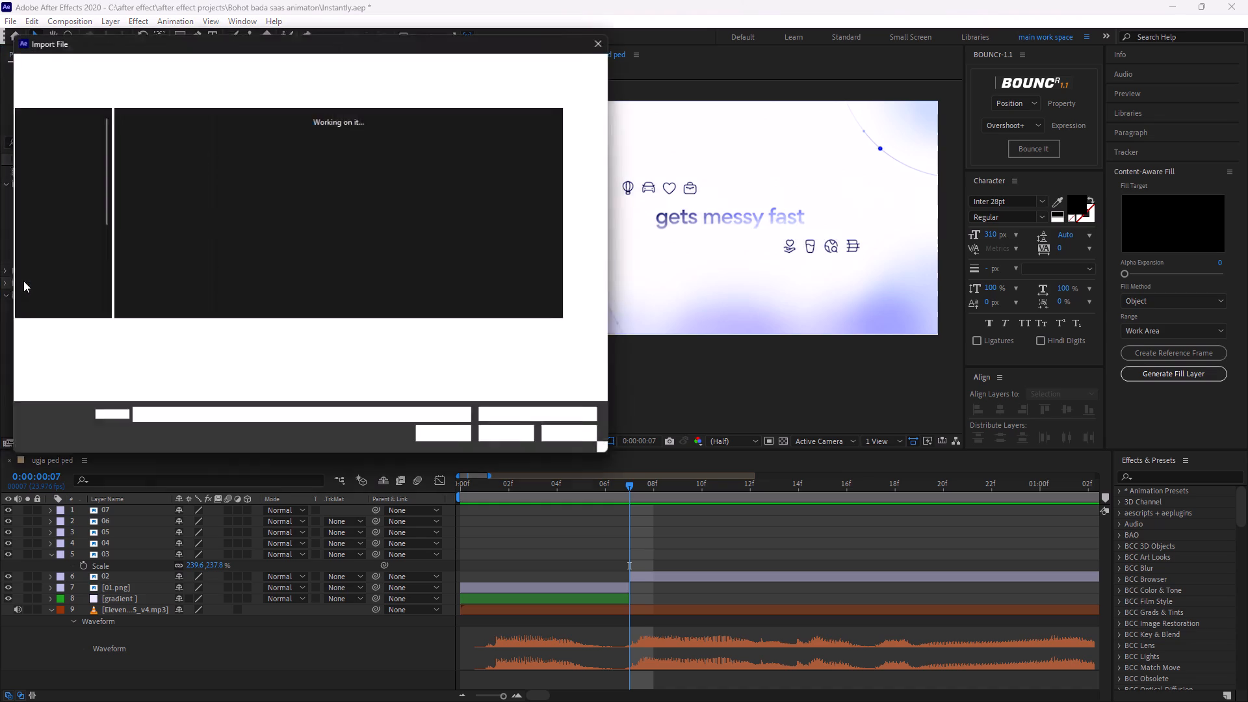
ctrl+click(390, 160)
ctrl+click(290, 155)
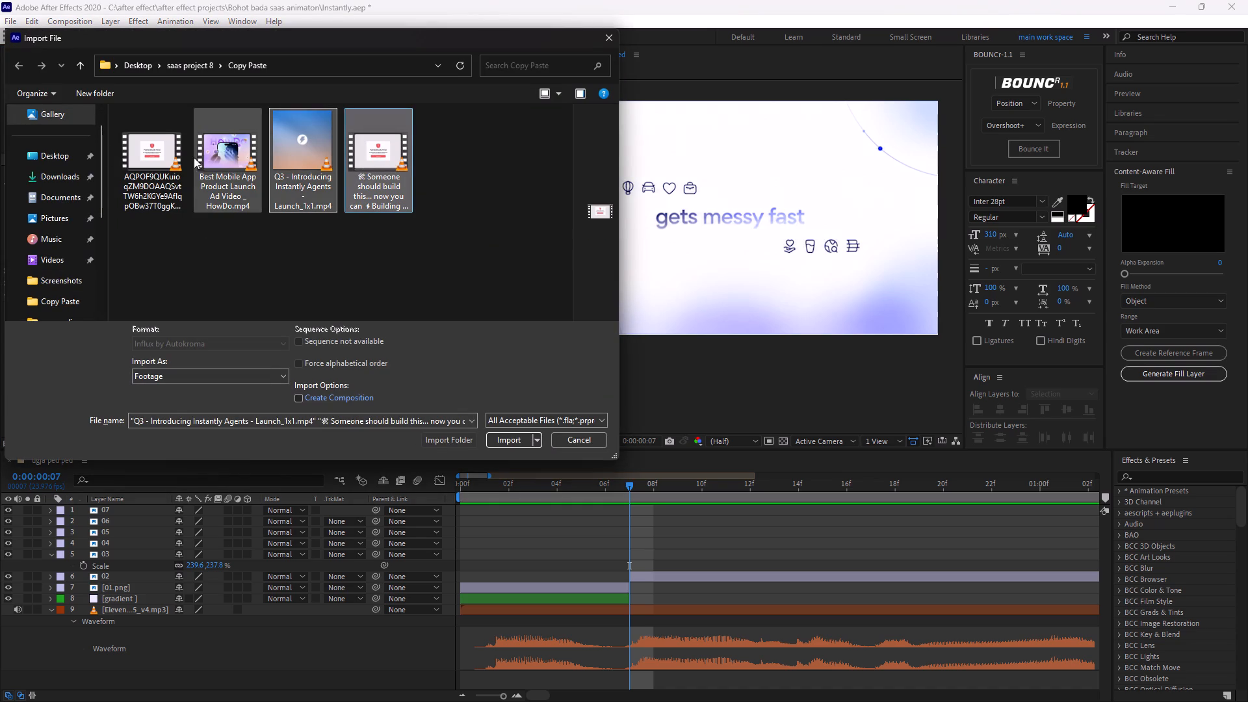
ctrl+click(211, 154)
click(513, 436)
click(174, 378)
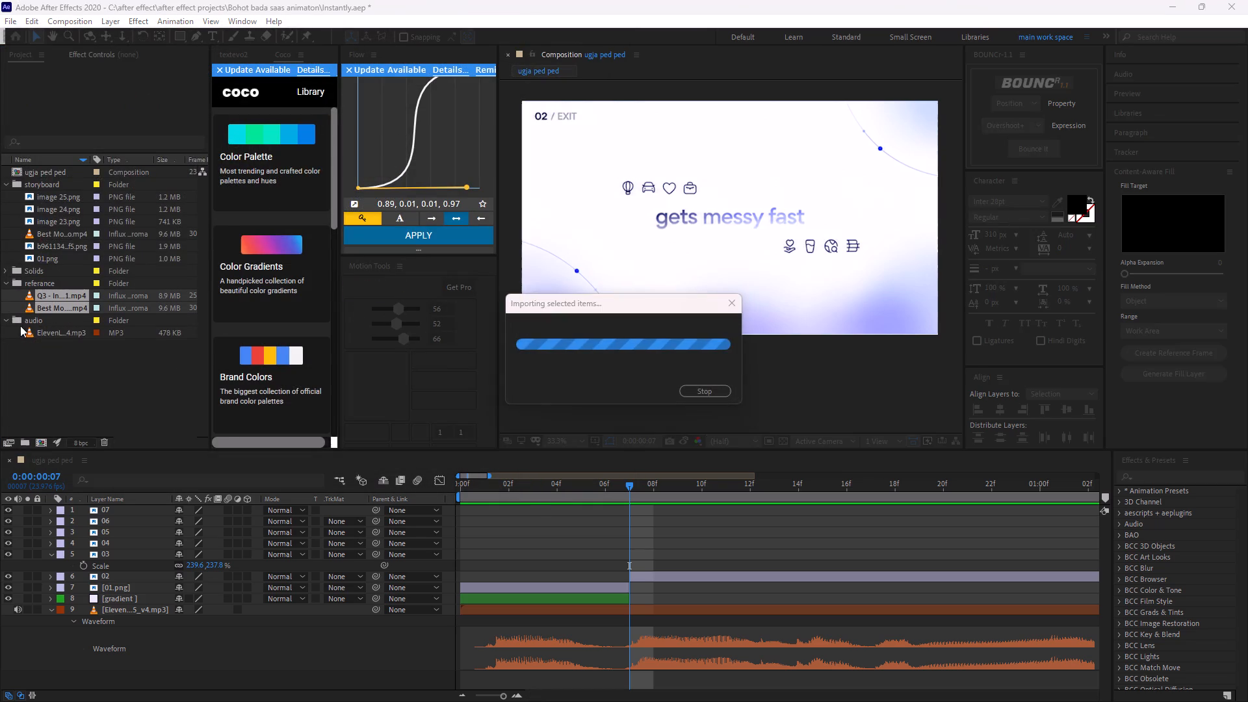
Look through the three imported video clips in the referance folder, comparing their thumbnails and details.
click(83, 354)
click(62, 300)
click(60, 312)
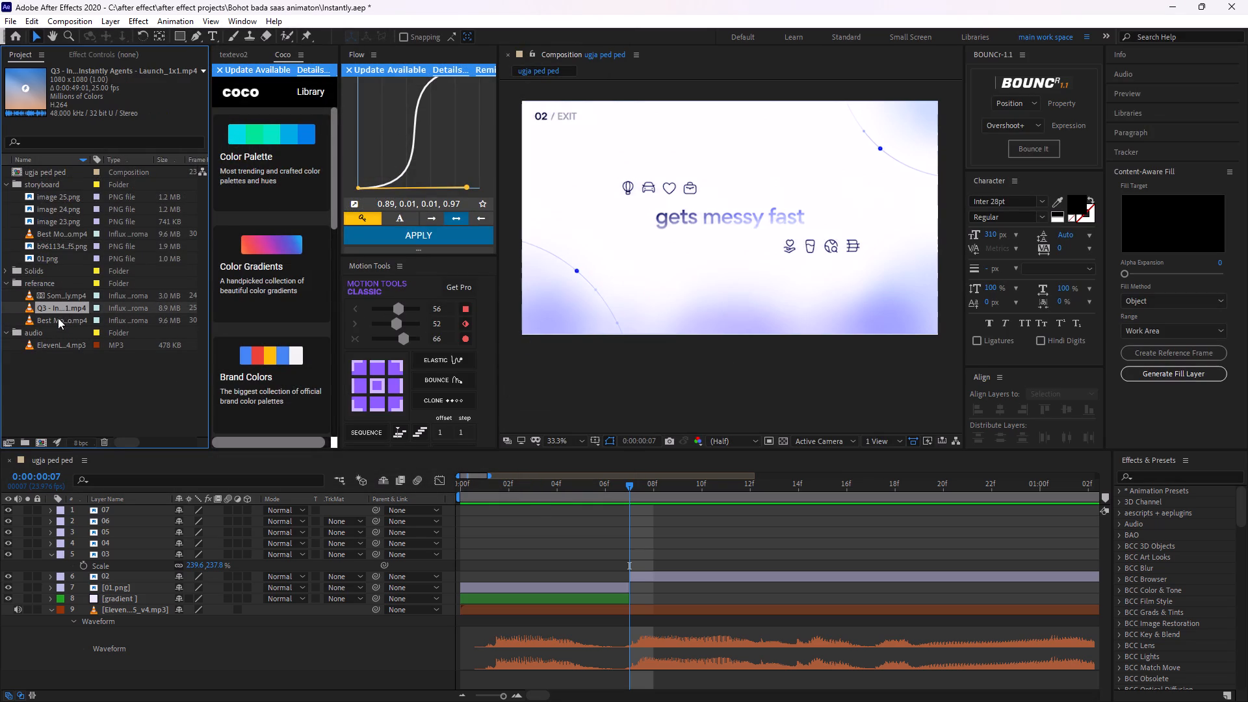
click(65, 309)
click(68, 294)
click(70, 308)
click(65, 320)
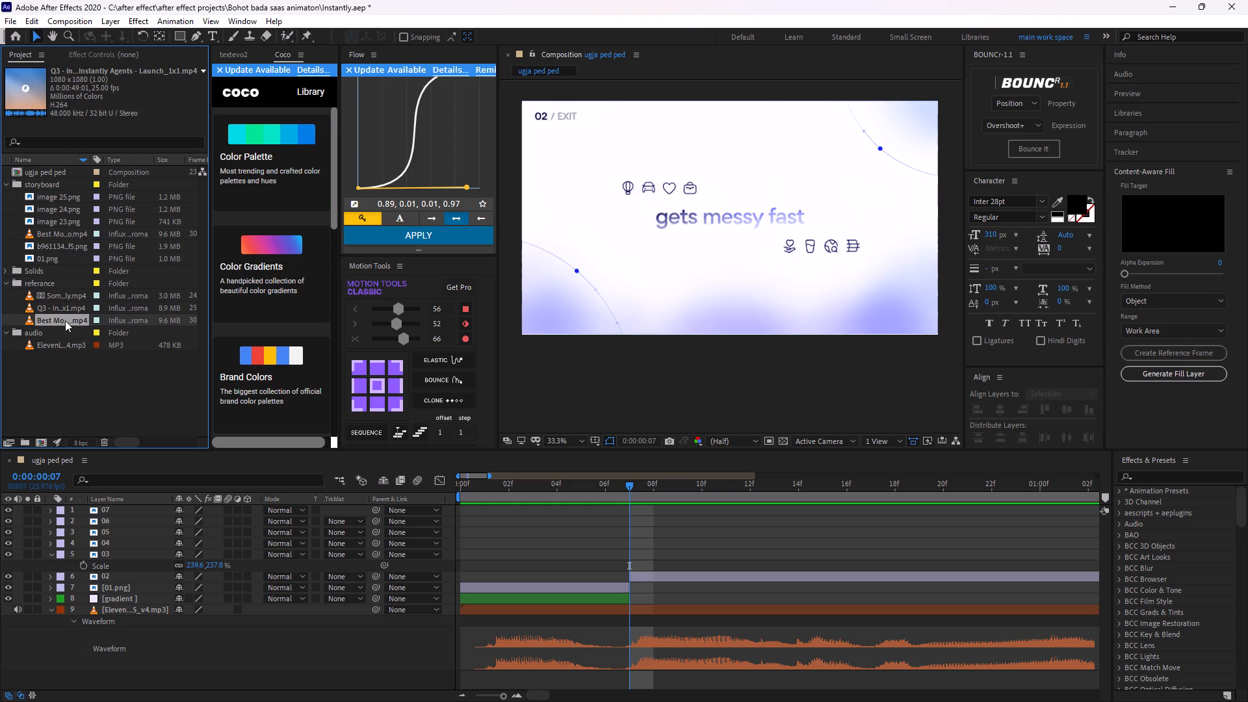
click(67, 307)
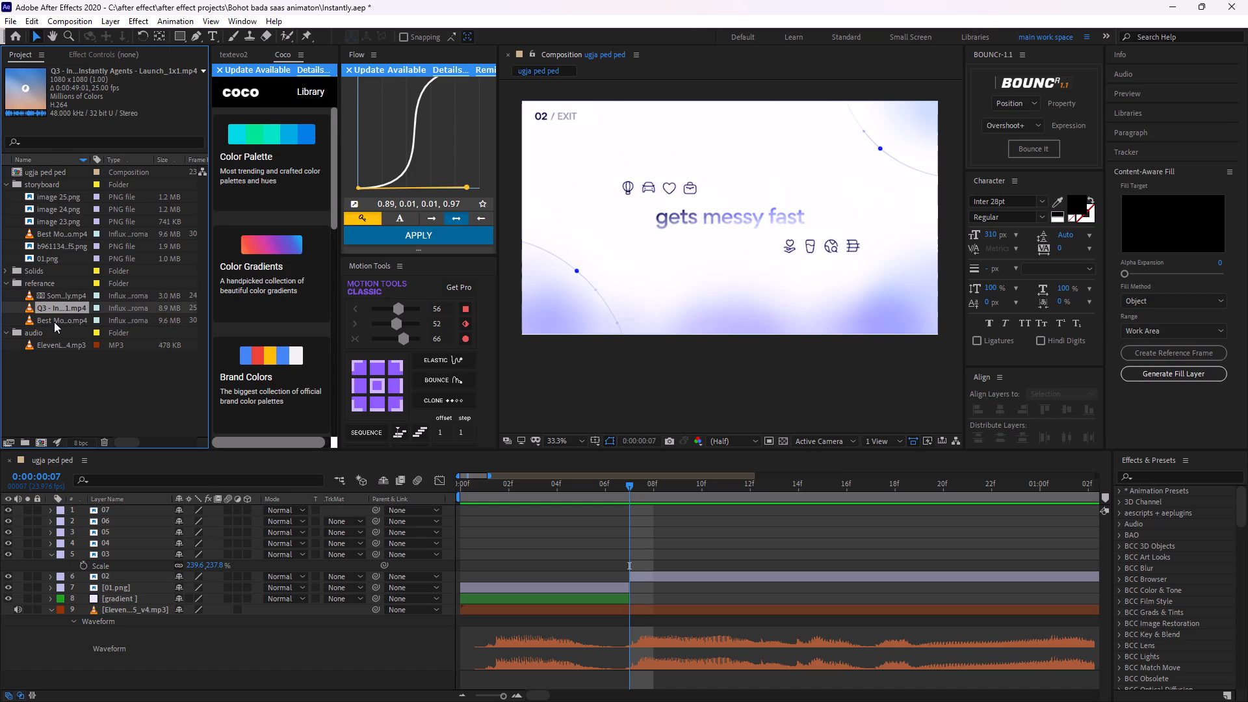
Switch to the Brave browser and start choosing among the other open windows.
key(alt+Tab)
key(alt+Tab)
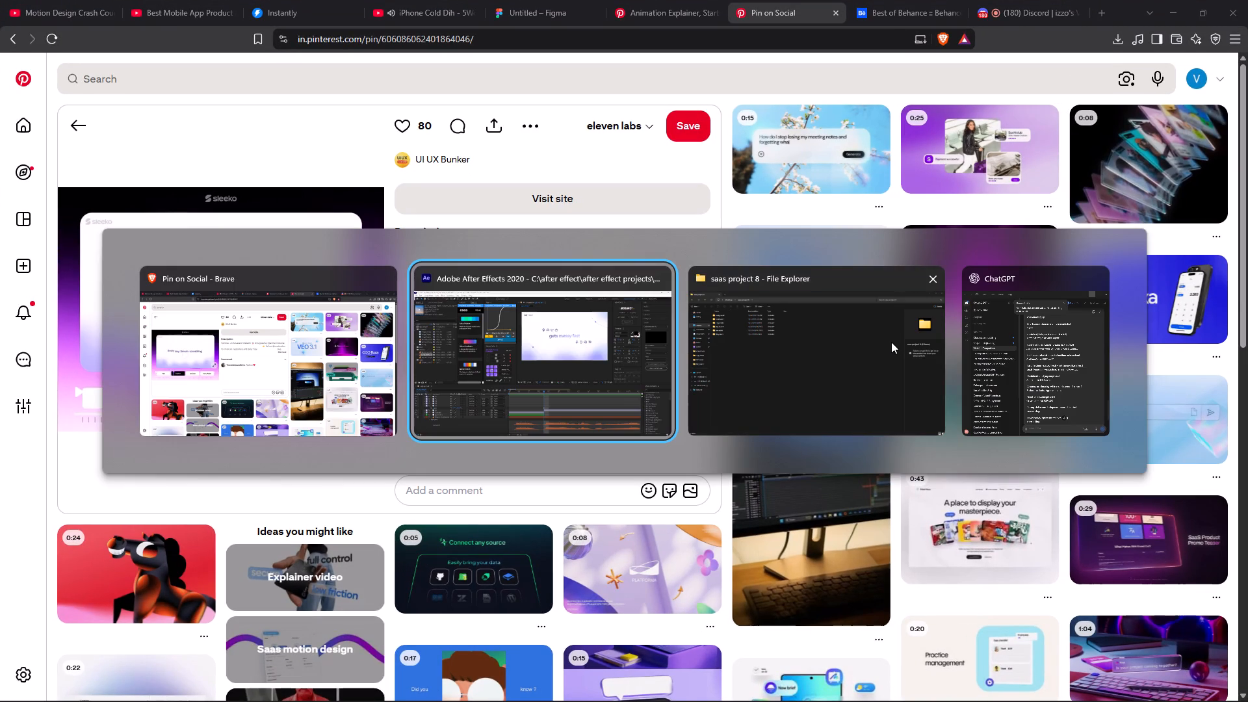
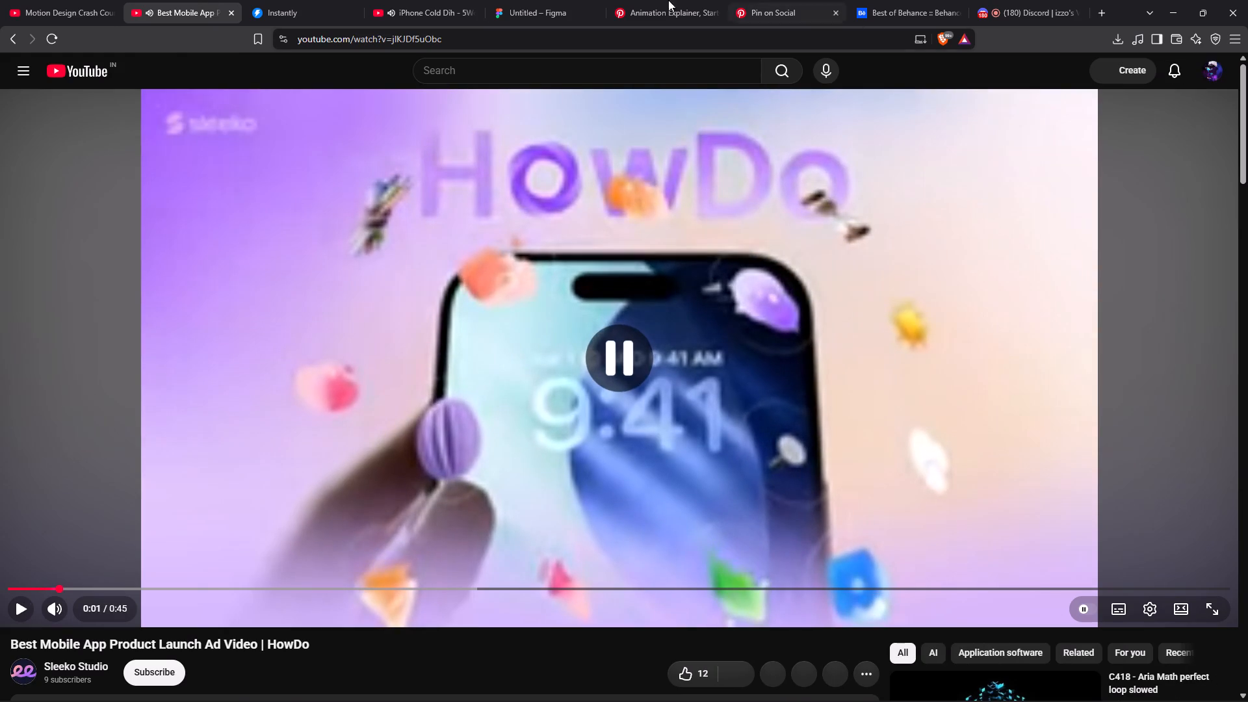
Close the "Best Mobile App Product Launch Ad Video | HowDo" YouTube page and minimize the browser to return to After Effects.
click(231, 9)
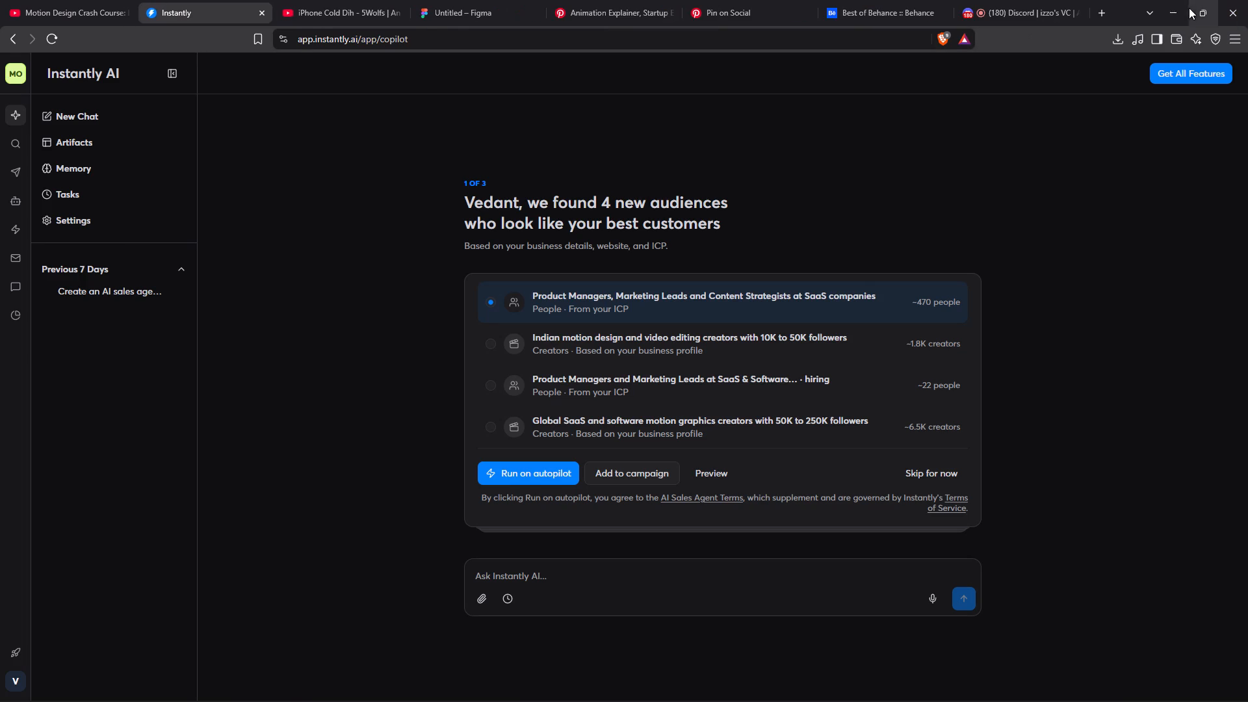
click(1180, 6)
Start switching from After Effects to another open window.
key(alt+Tab)
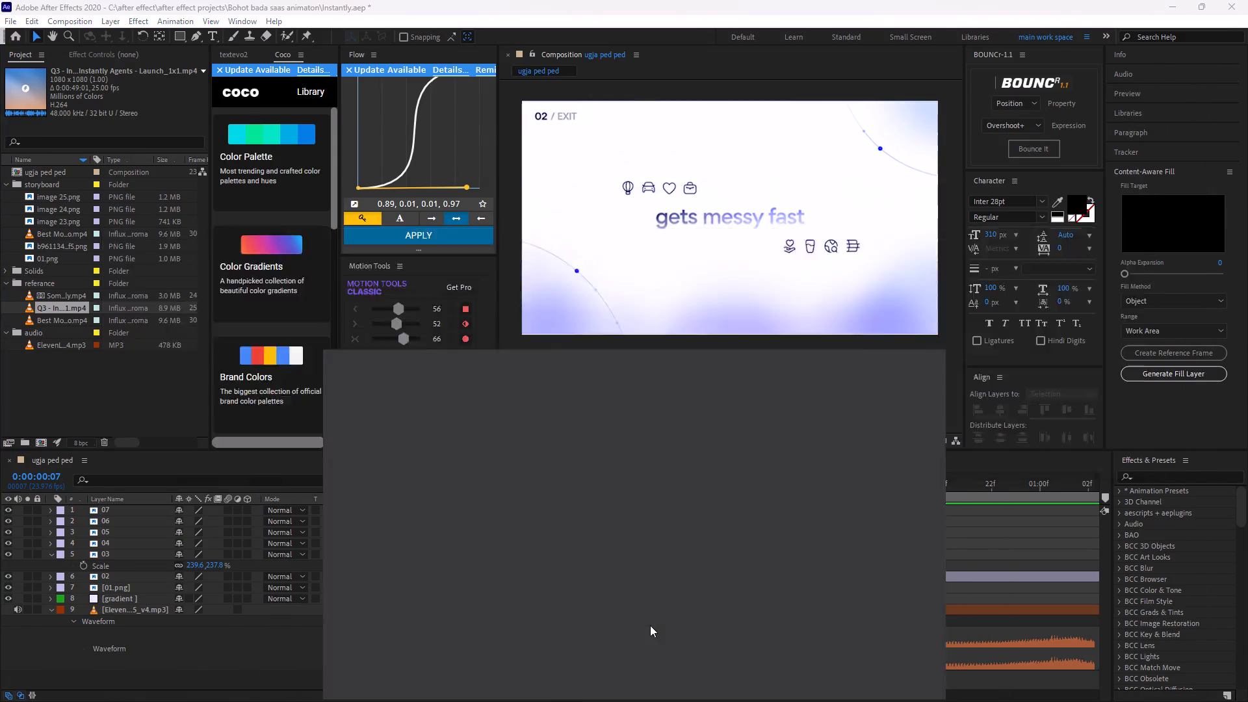
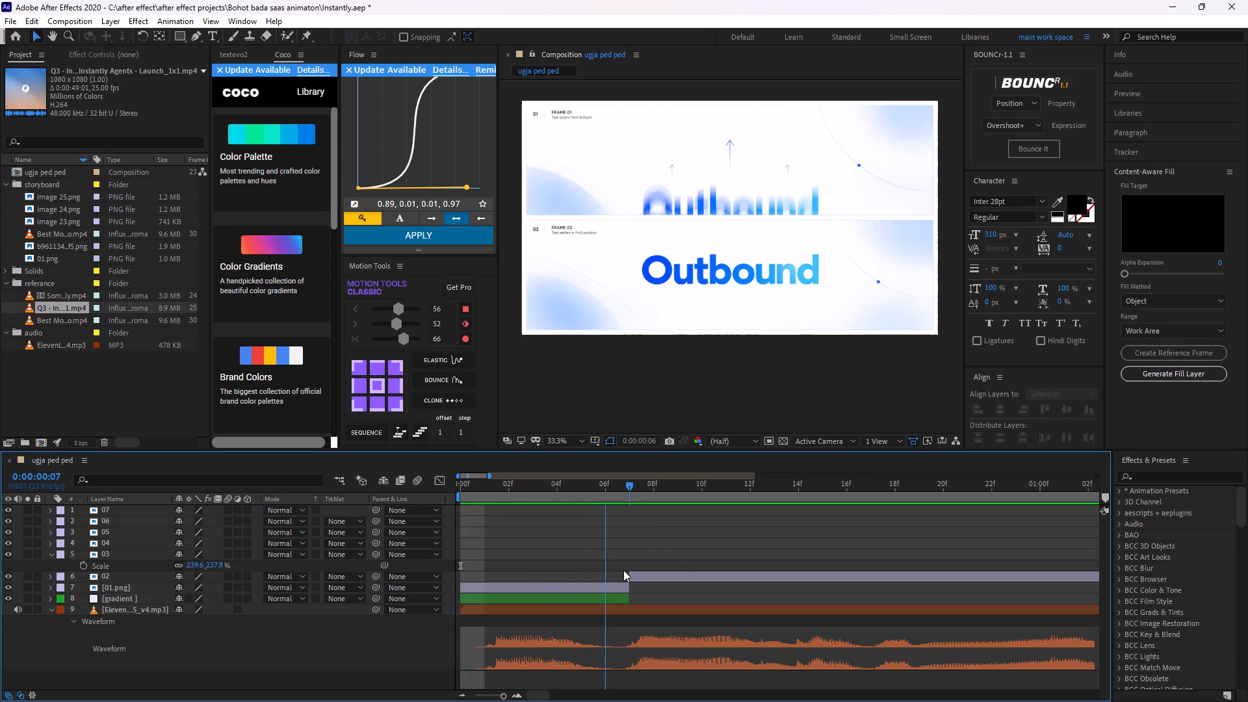
Scrub and play back the opening frames to review the storyboard timing against the voiceover.
drag(623, 570, 565, 625)
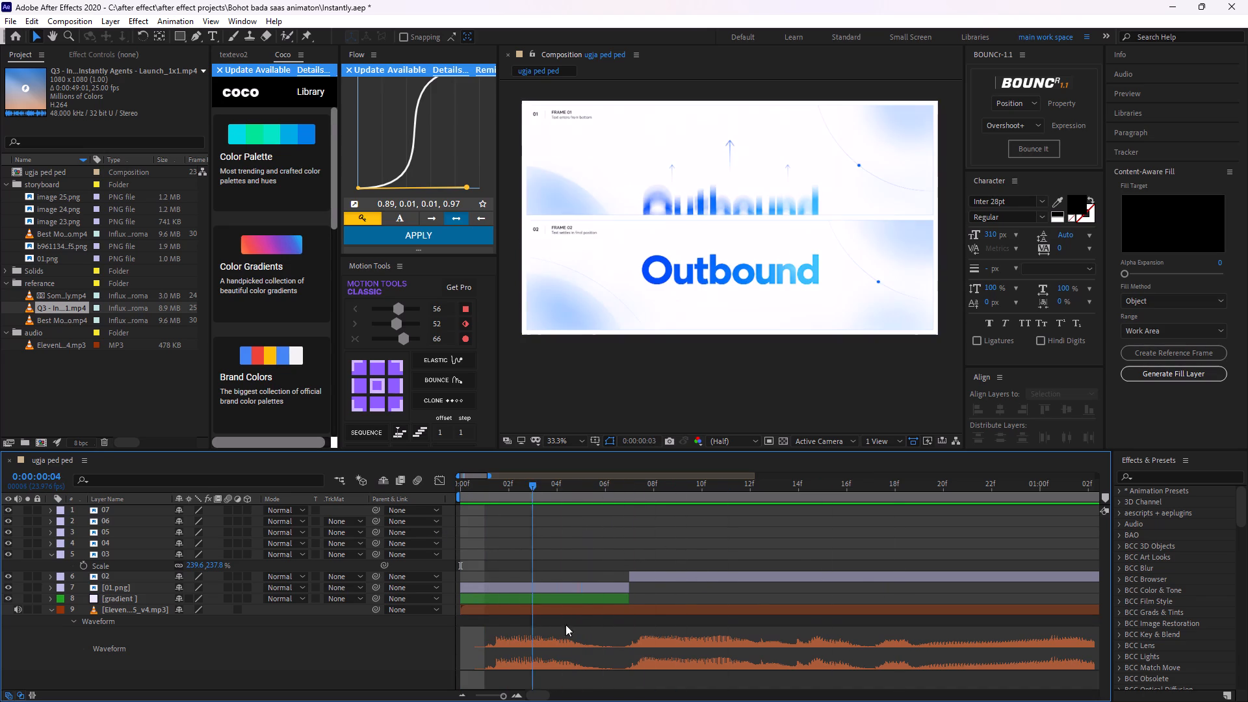
drag(565, 625, 604, 611)
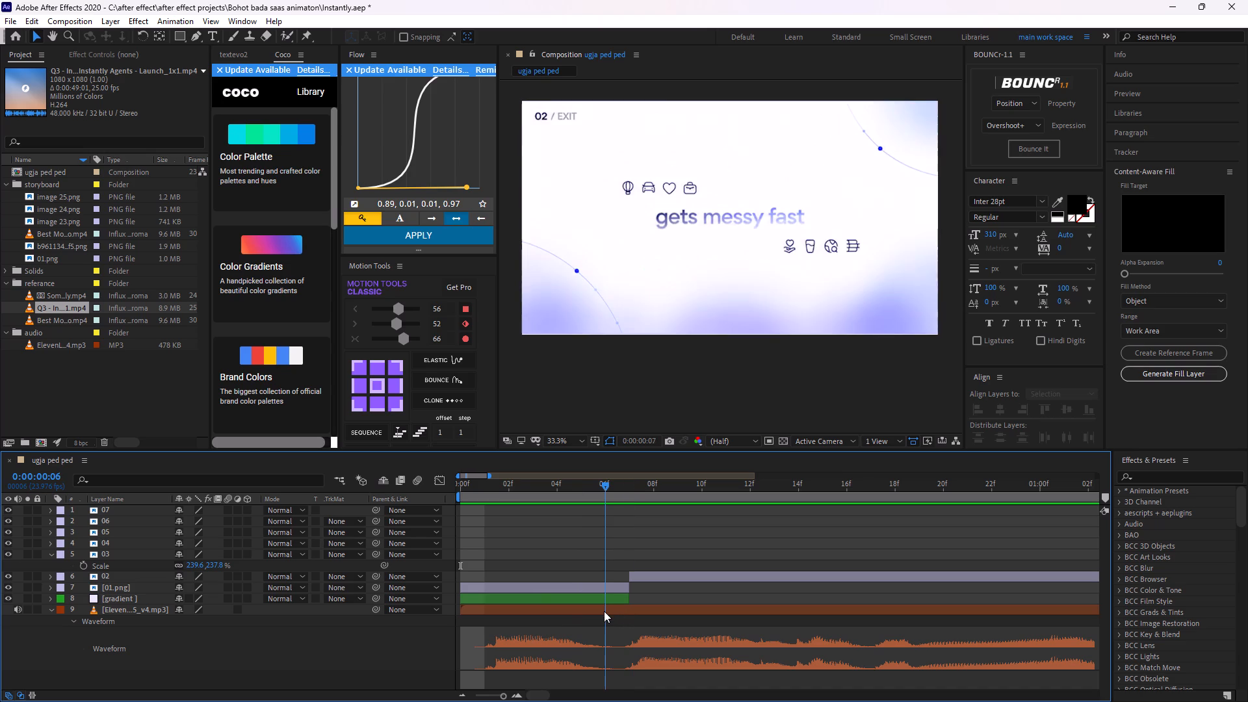
drag(604, 611, 443, 612)
key(space)
key(space)
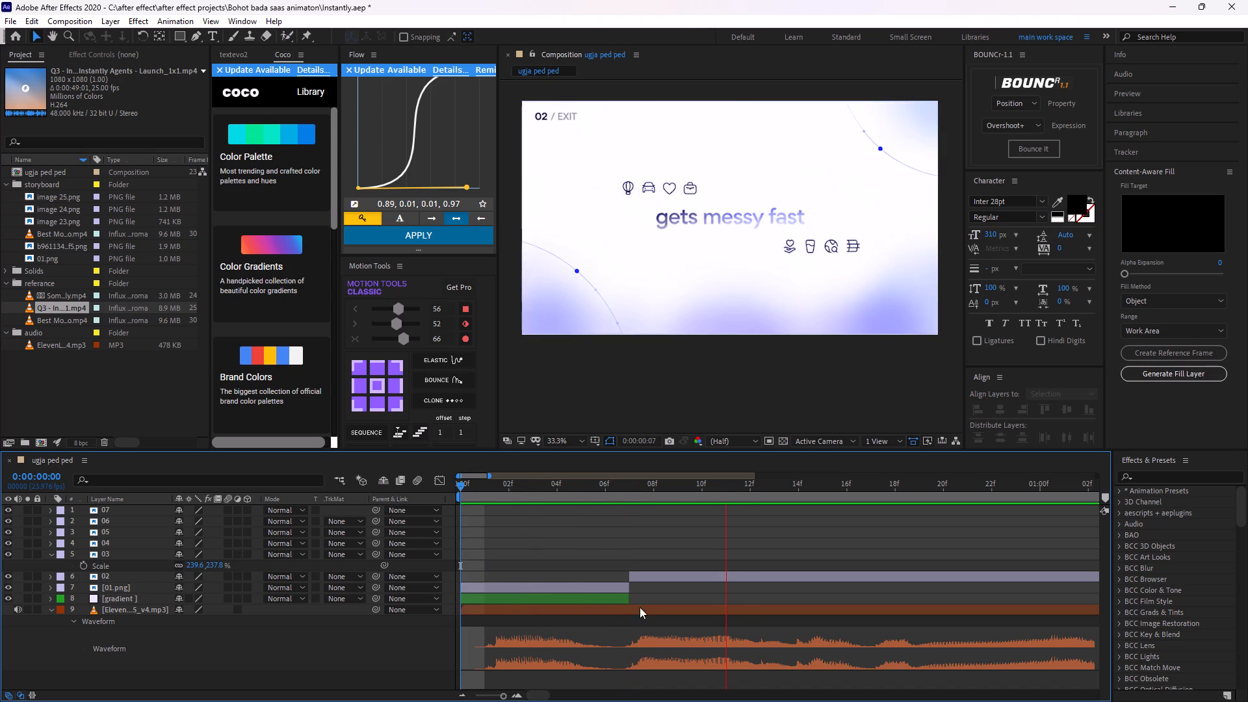
drag(734, 486, 506, 595)
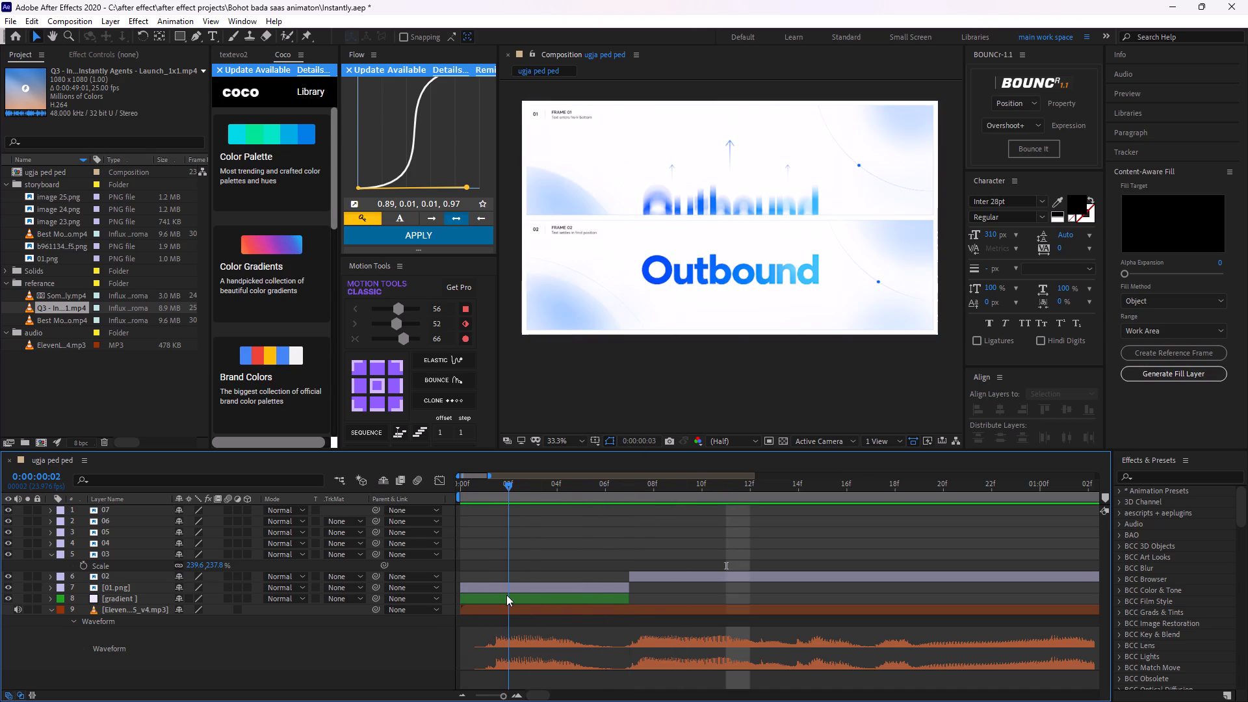
drag(506, 595, 382, 619)
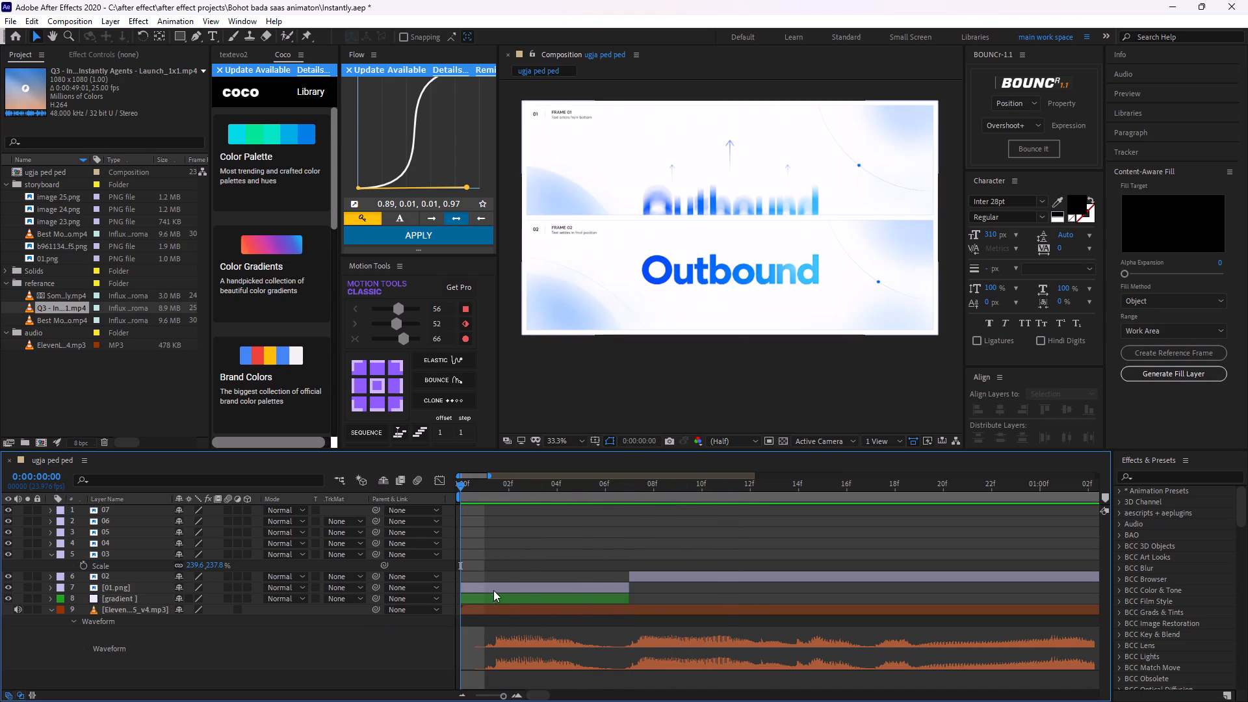
Hide the 02 and 01.png storyboard layers to expose the gradient layer.
click(491, 591)
click(5, 580)
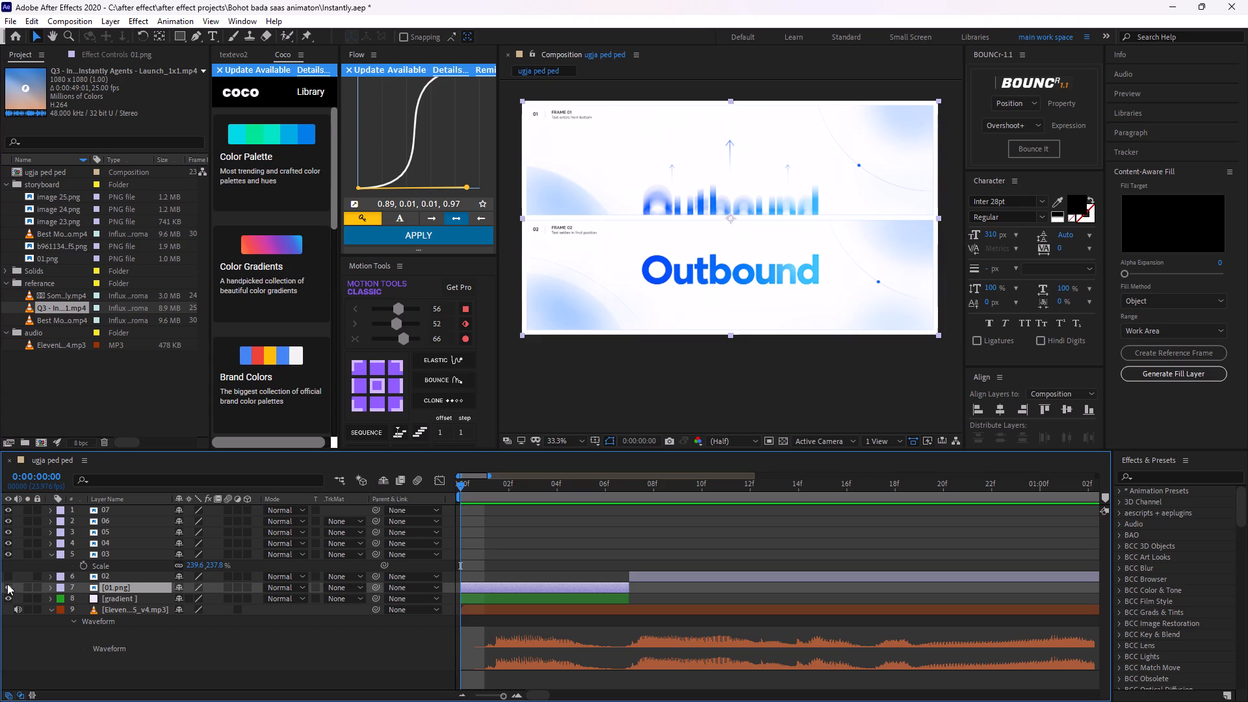
click(7, 584)
Apply the 4-Color Gradient effect to the gradient layer.
click(502, 594)
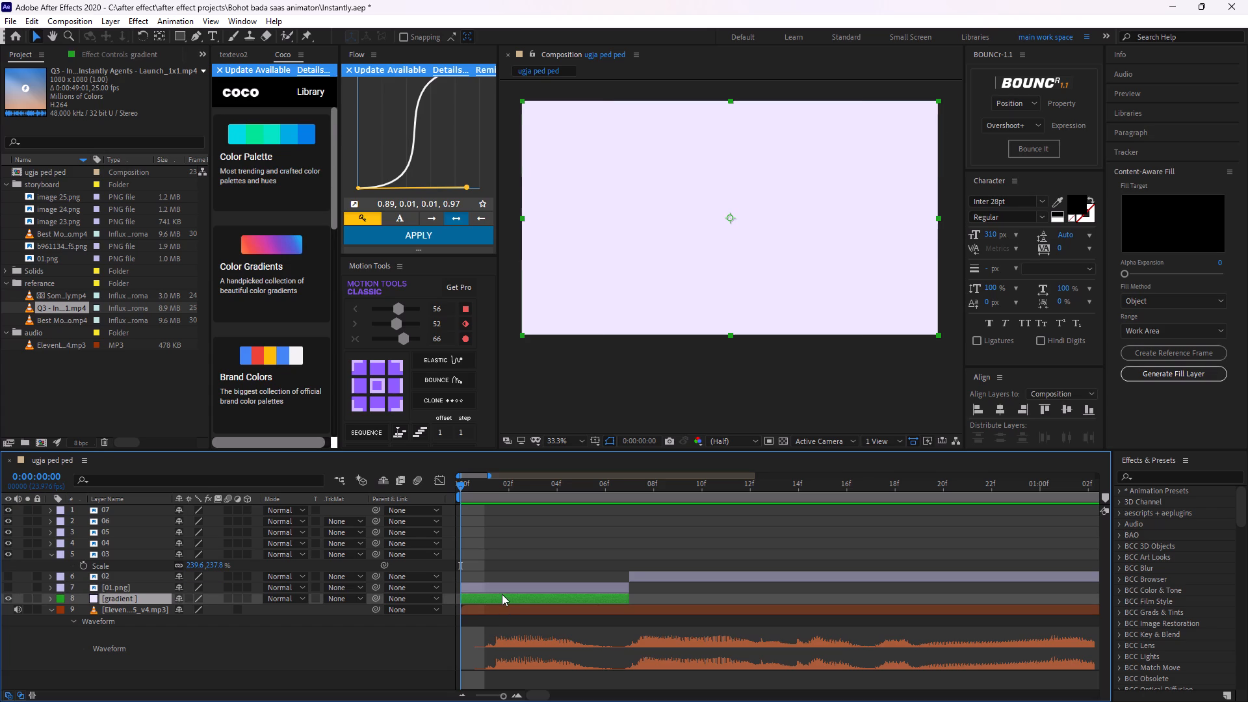
key(ctrl+space)
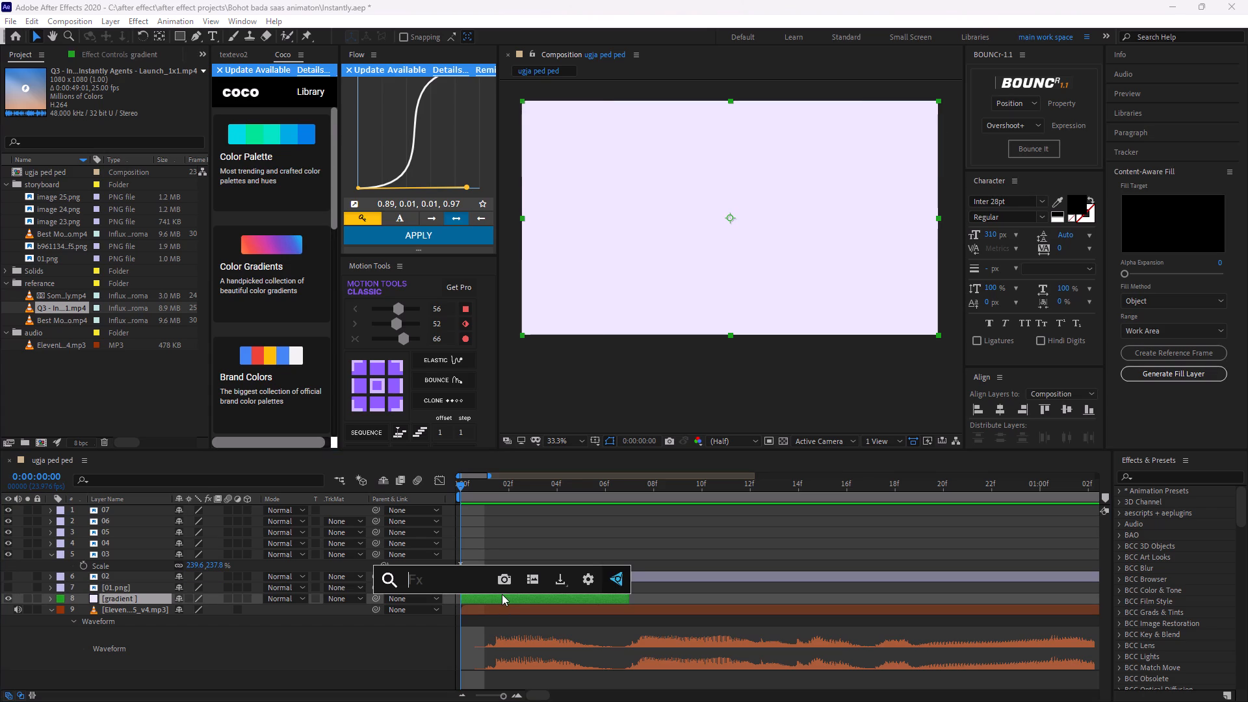
key(4)
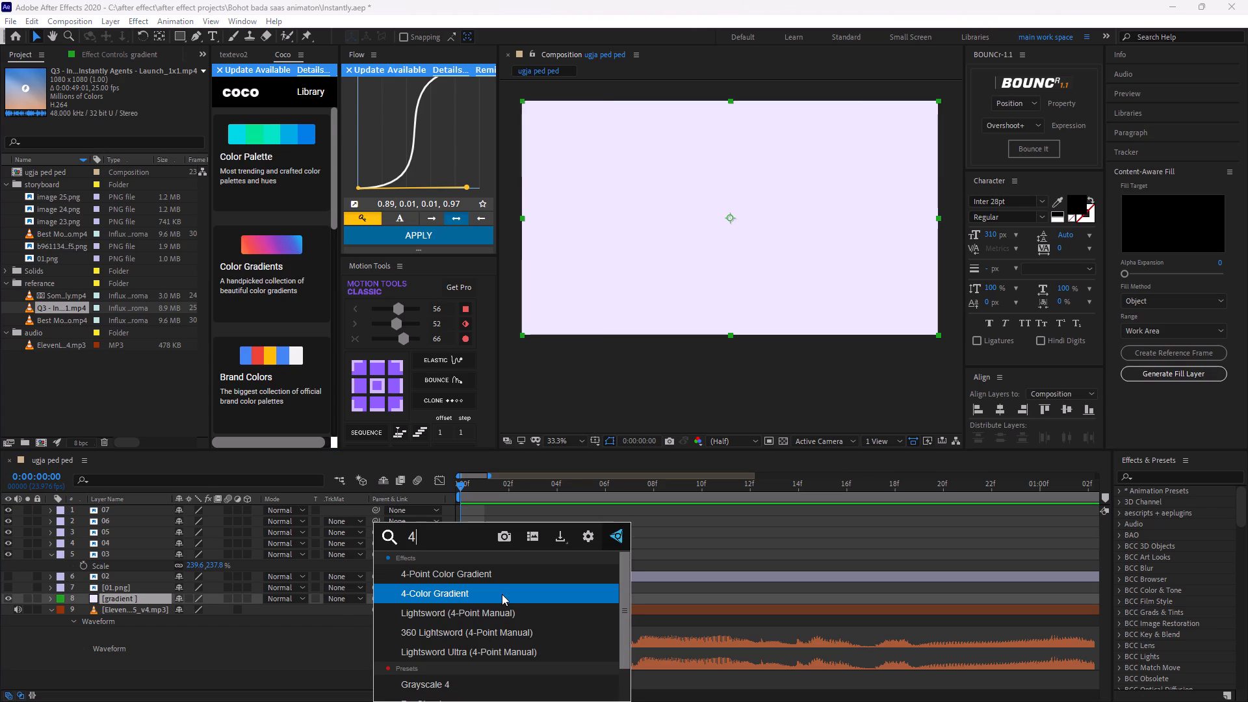
key(Return)
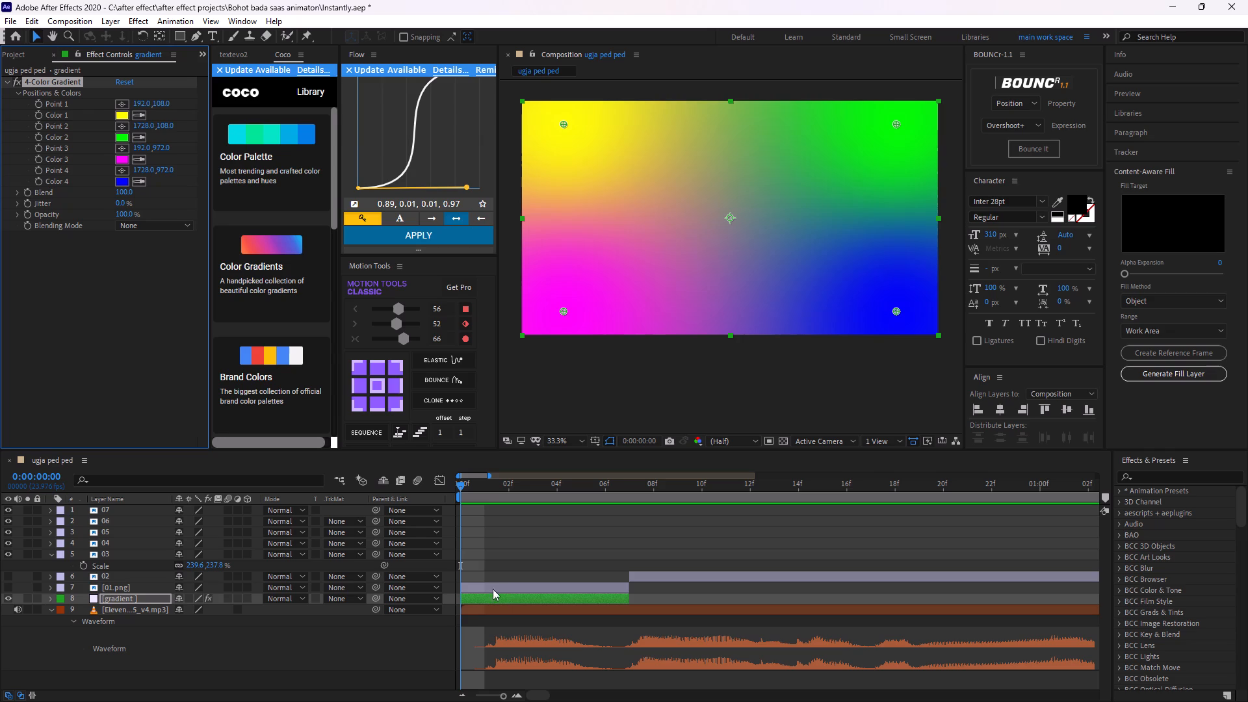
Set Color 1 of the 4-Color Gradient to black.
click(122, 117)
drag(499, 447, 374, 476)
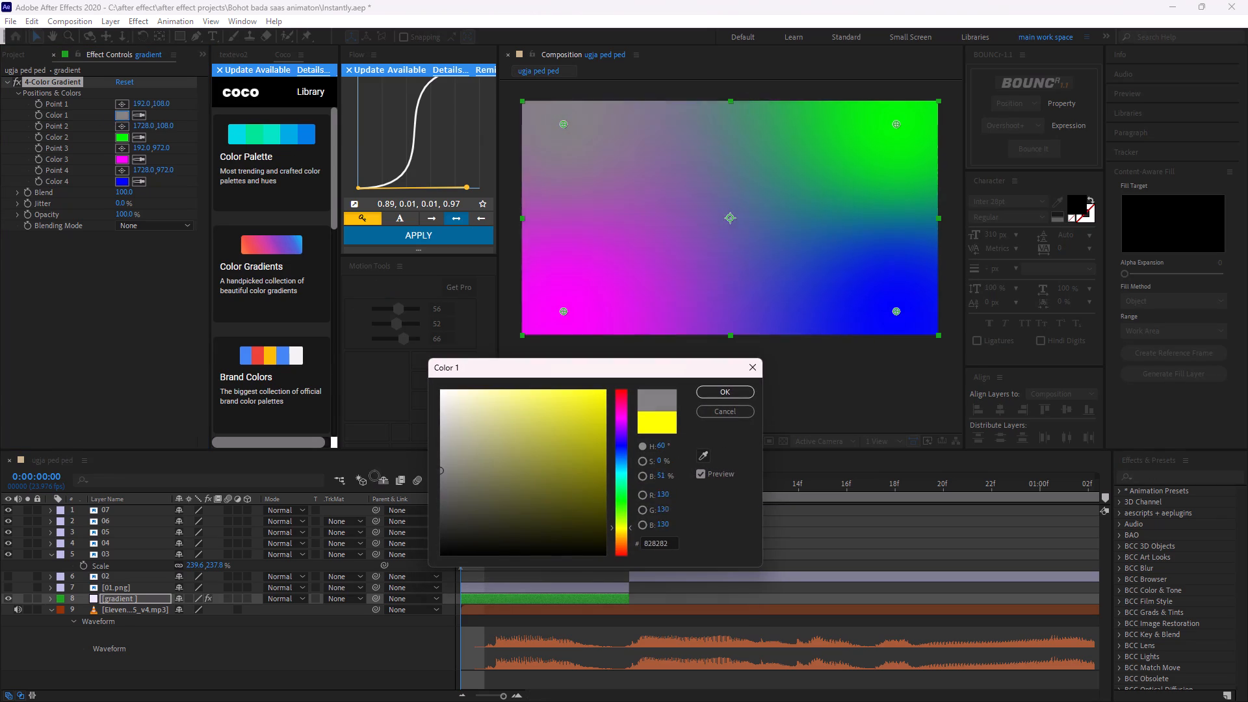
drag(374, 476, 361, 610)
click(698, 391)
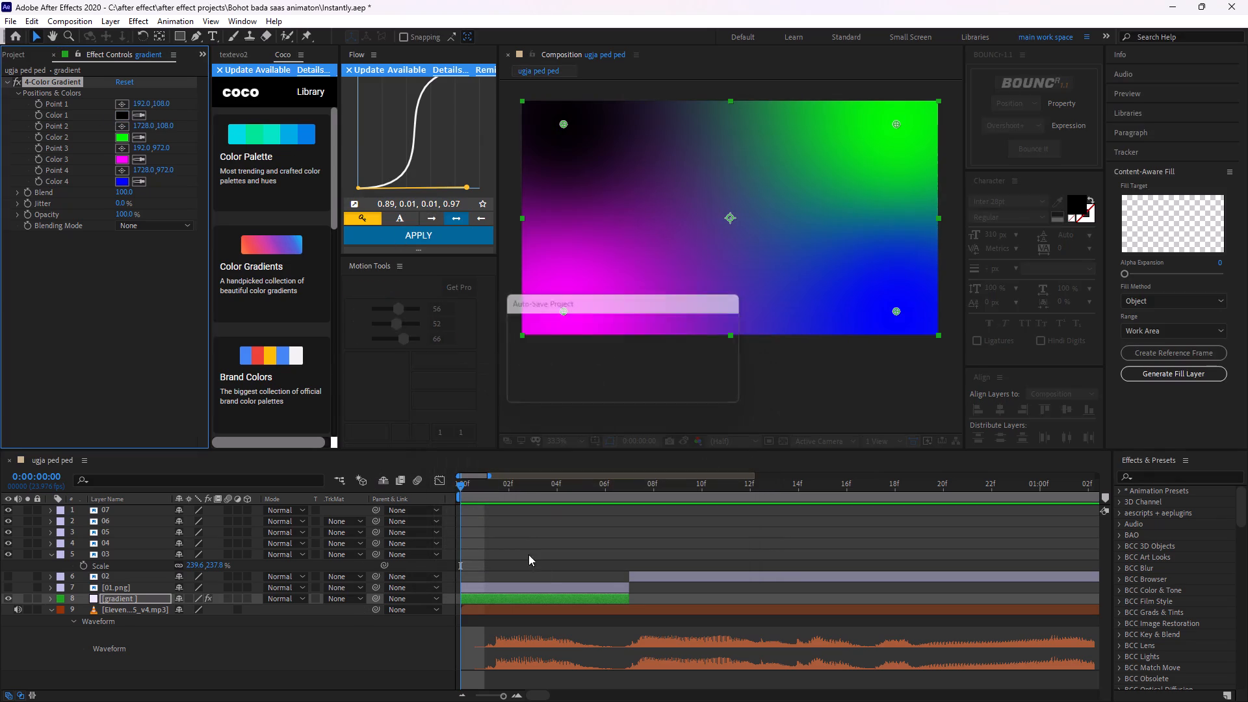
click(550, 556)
Show the 01.png storyboard layer again as the colour reference.
click(470, 589)
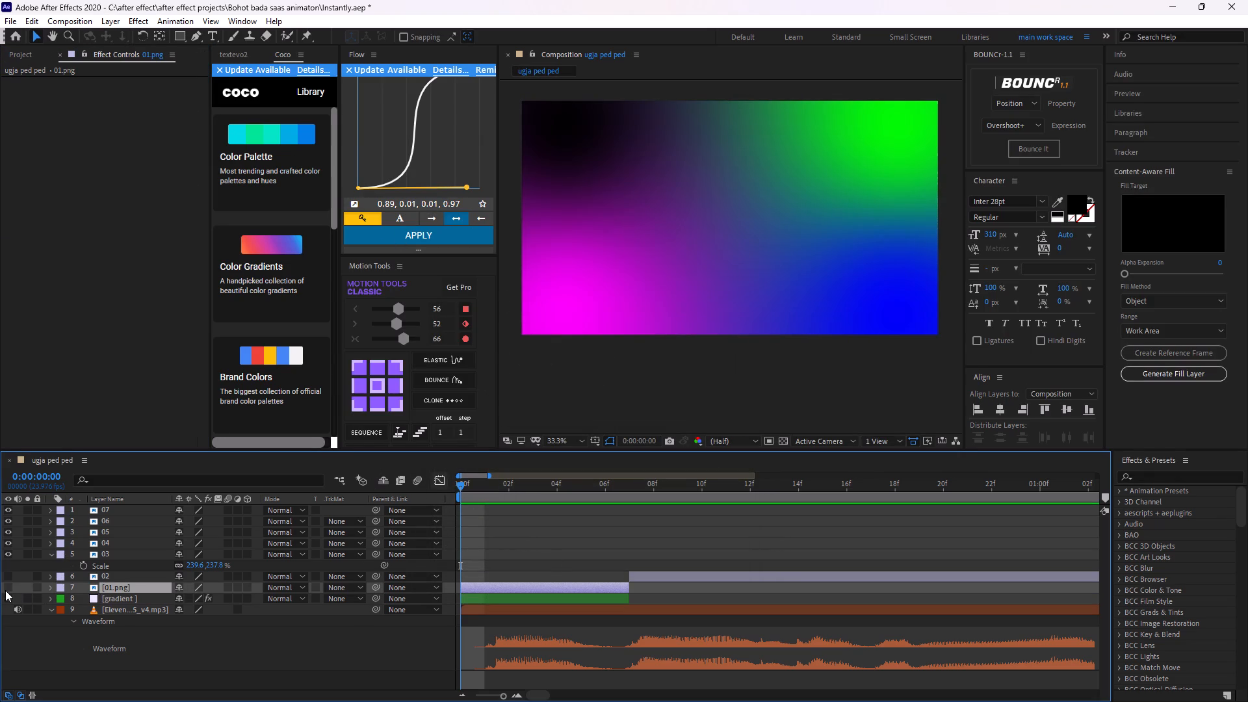
click(5, 590)
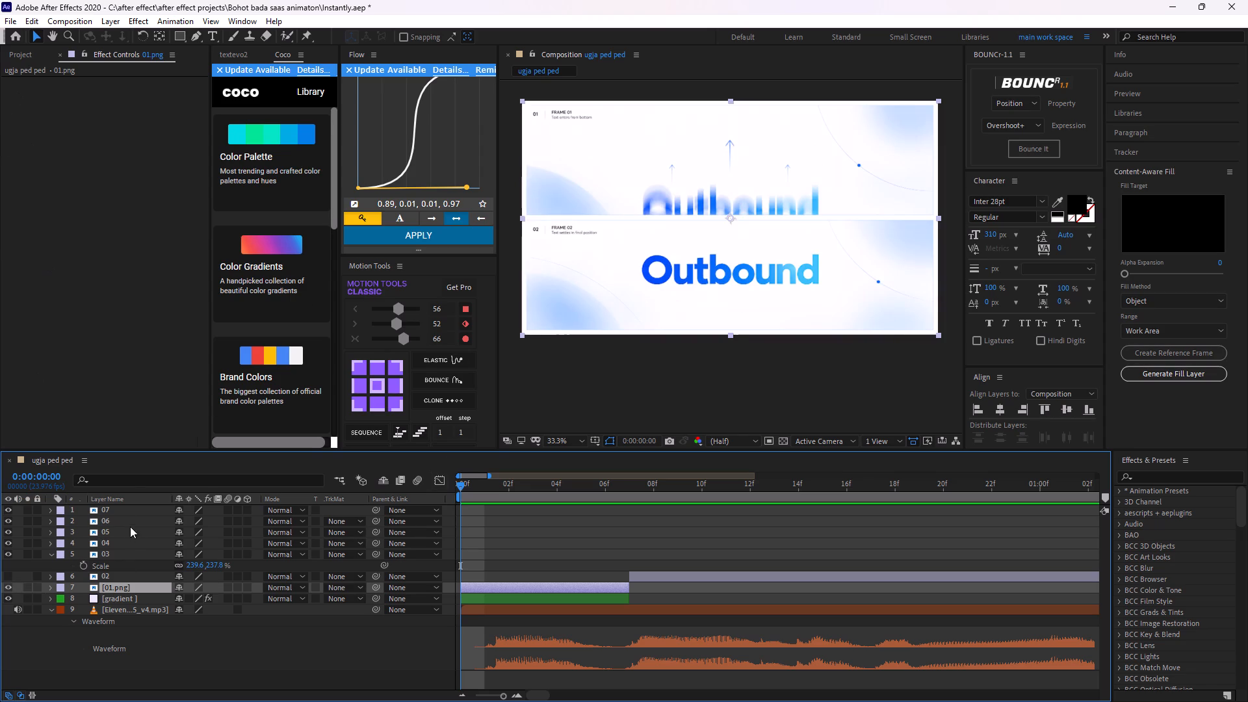
Set Color 3 of the gradient layer's 4-Color Gradient to blue 004DFA, sampled from the "Outbound" lettering.
click(107, 604)
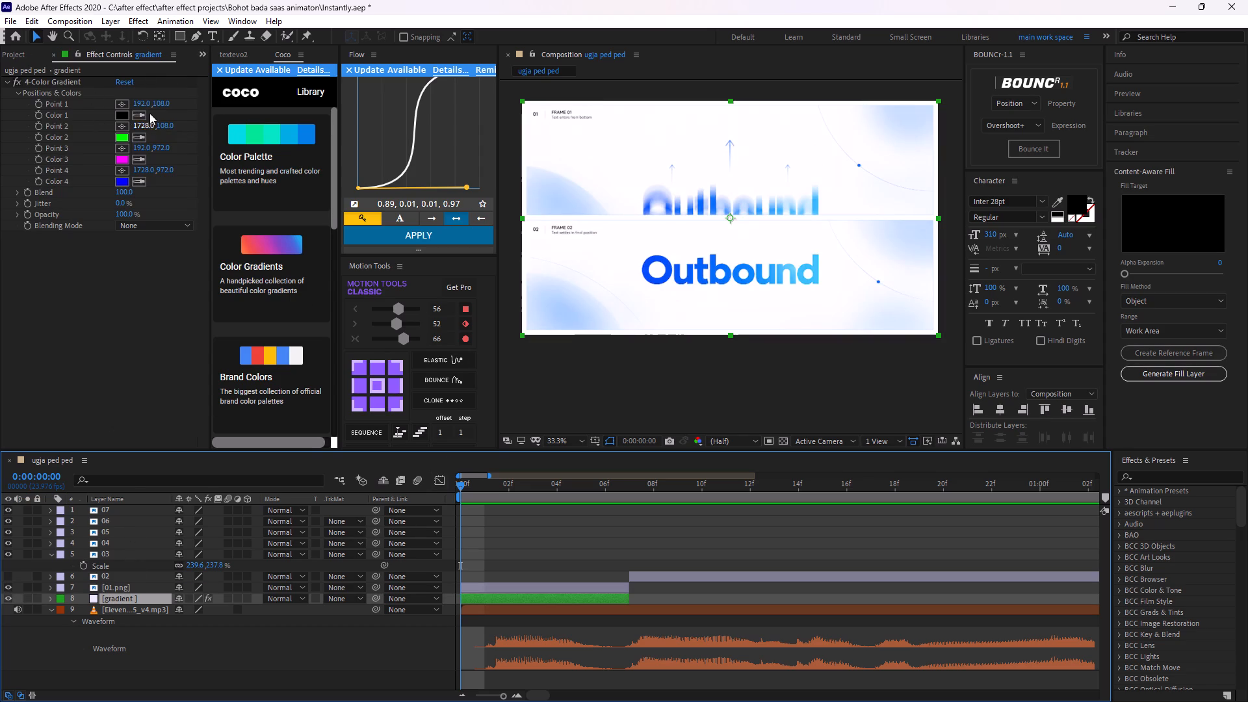
click(527, 541)
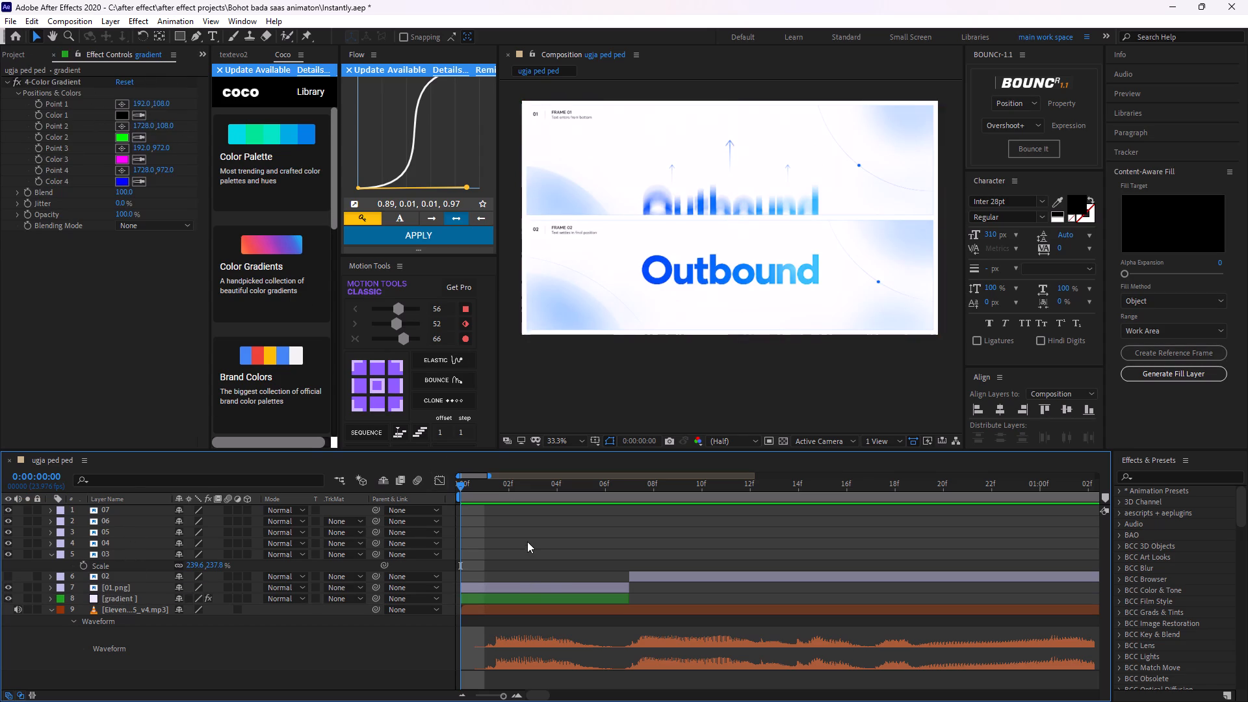
click(522, 600)
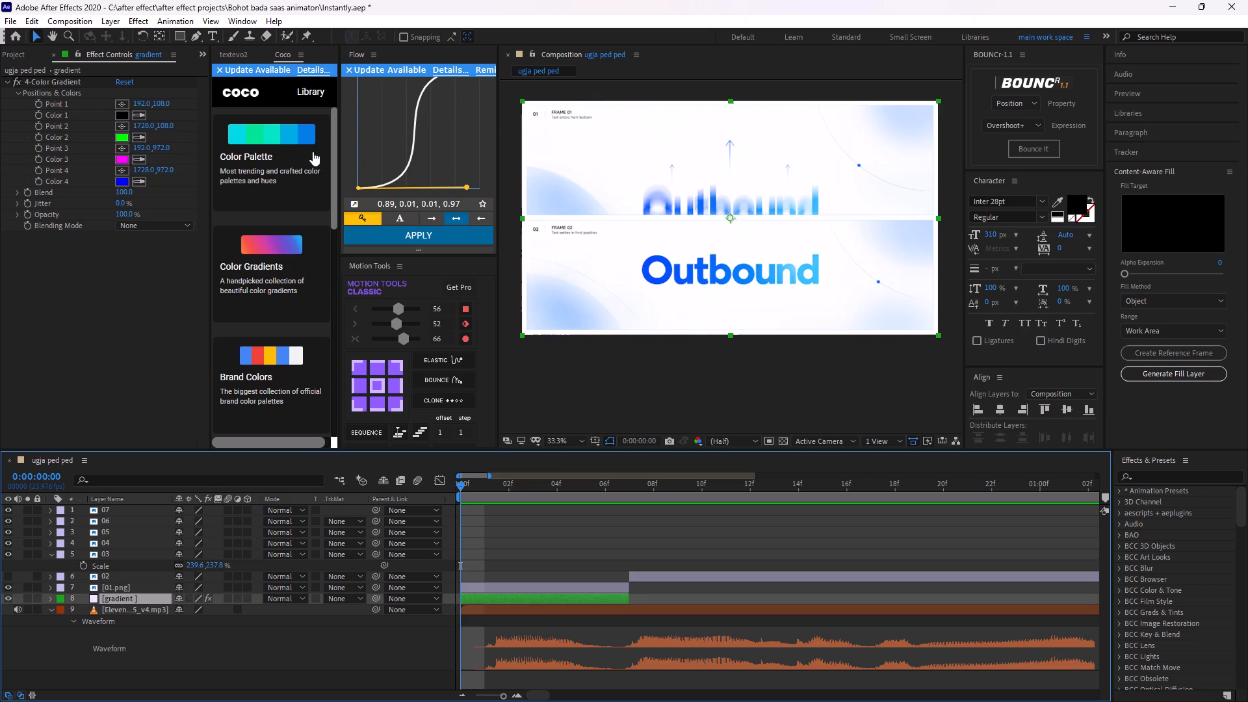
click(33, 82)
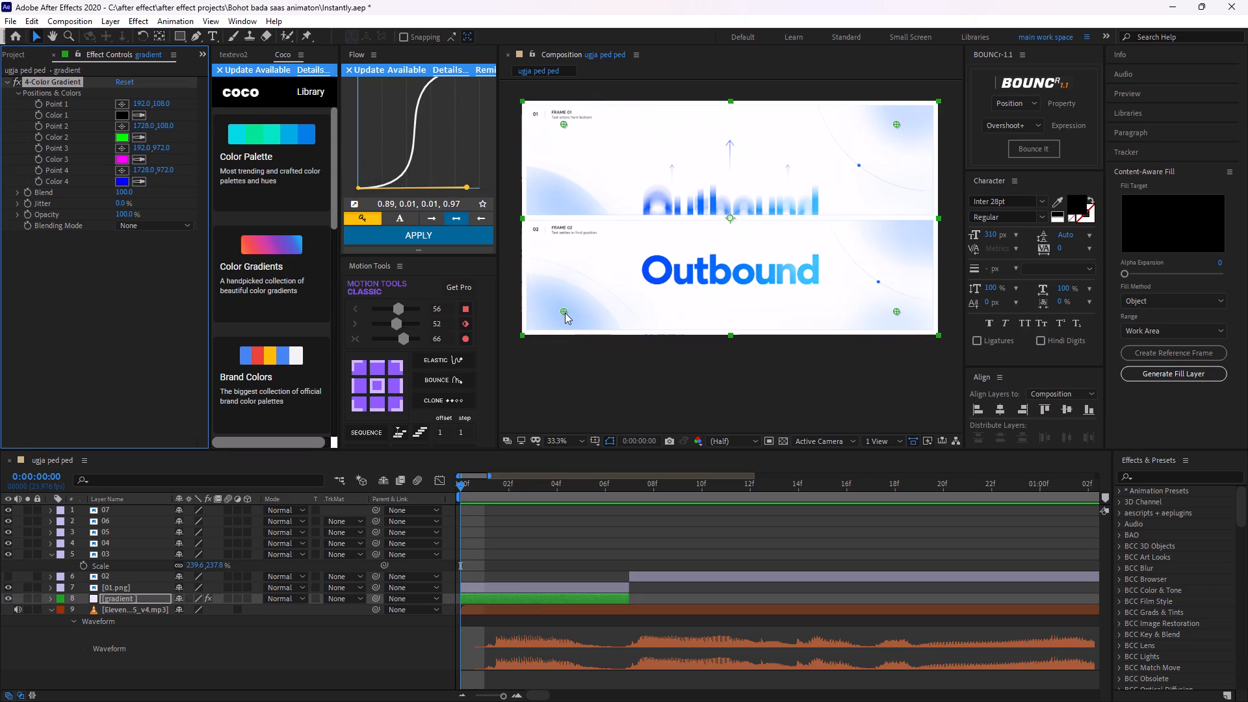
click(565, 313)
click(124, 162)
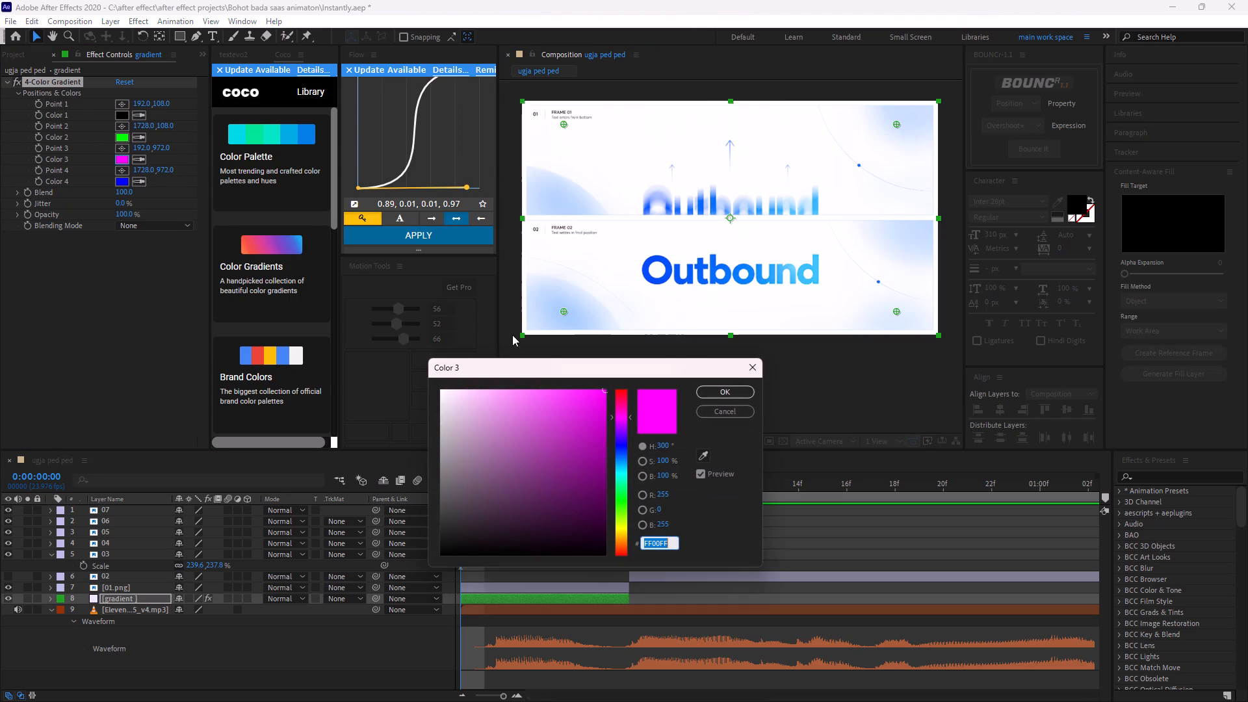
drag(701, 454, 694, 451)
click(558, 303)
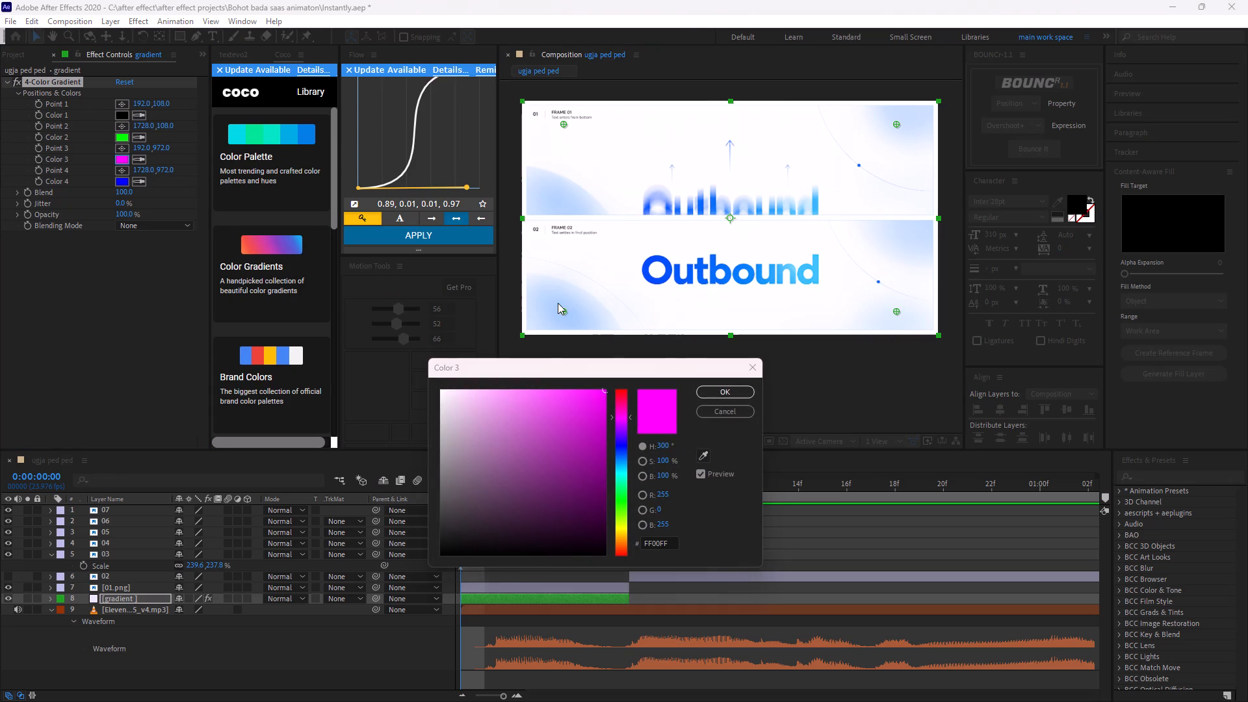
click(707, 461)
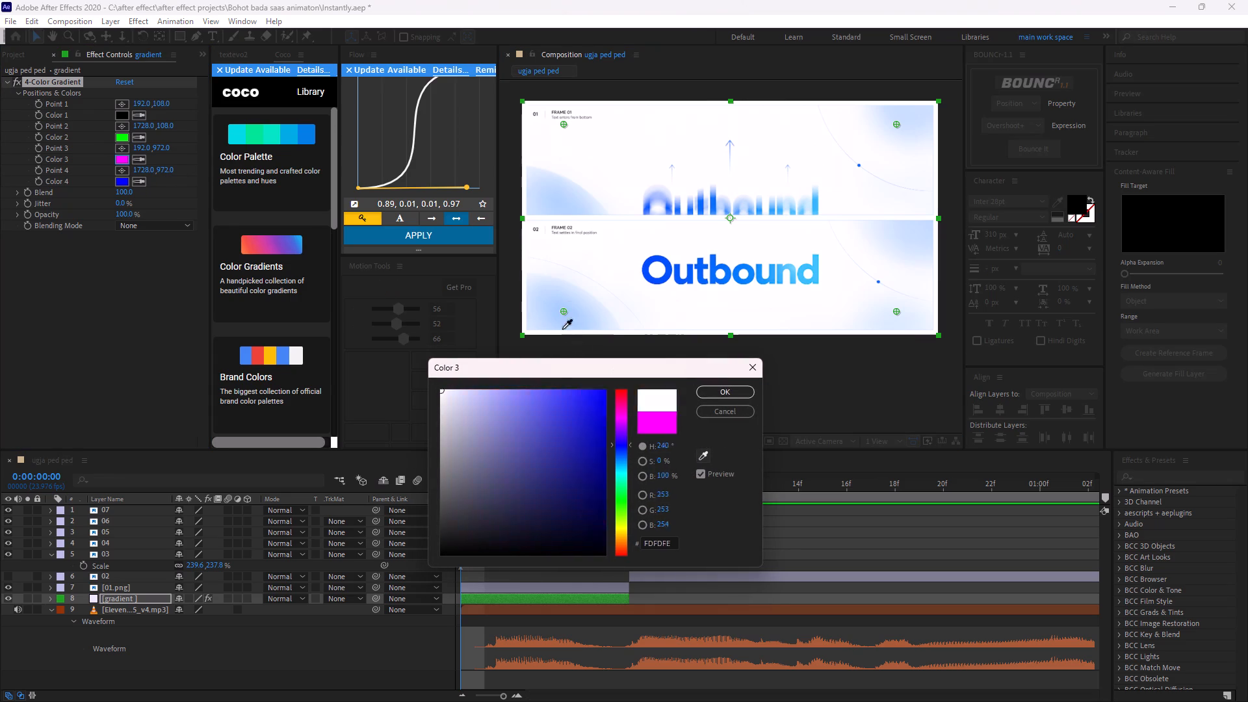
click(658, 283)
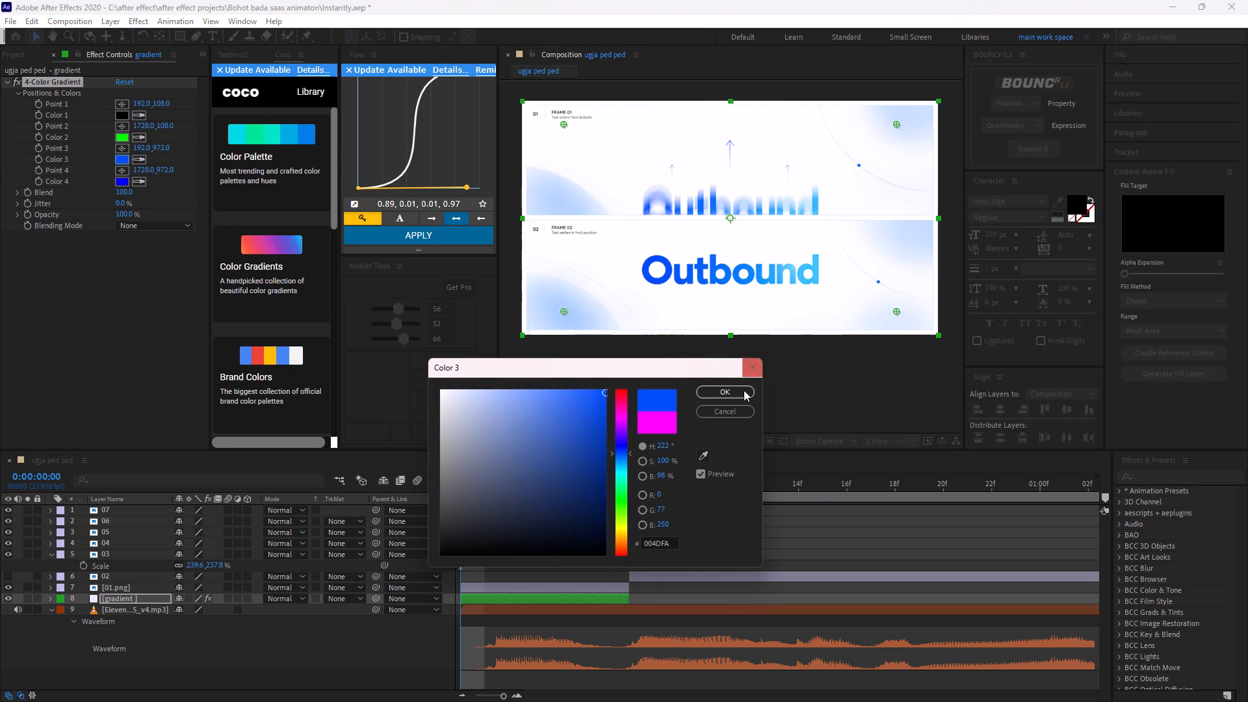
click(729, 389)
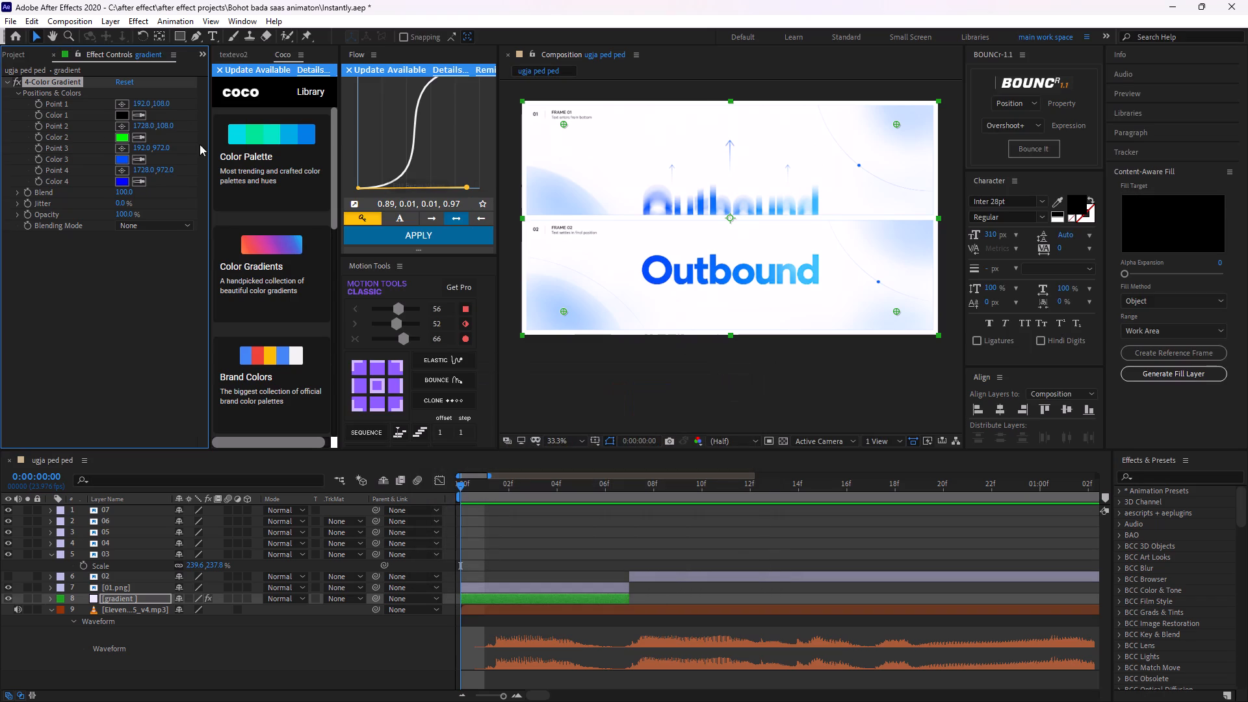
Set Color 2 of the 4-Color Gradient to blue 004DFA by sampling the Color 3 swatch.
click(131, 140)
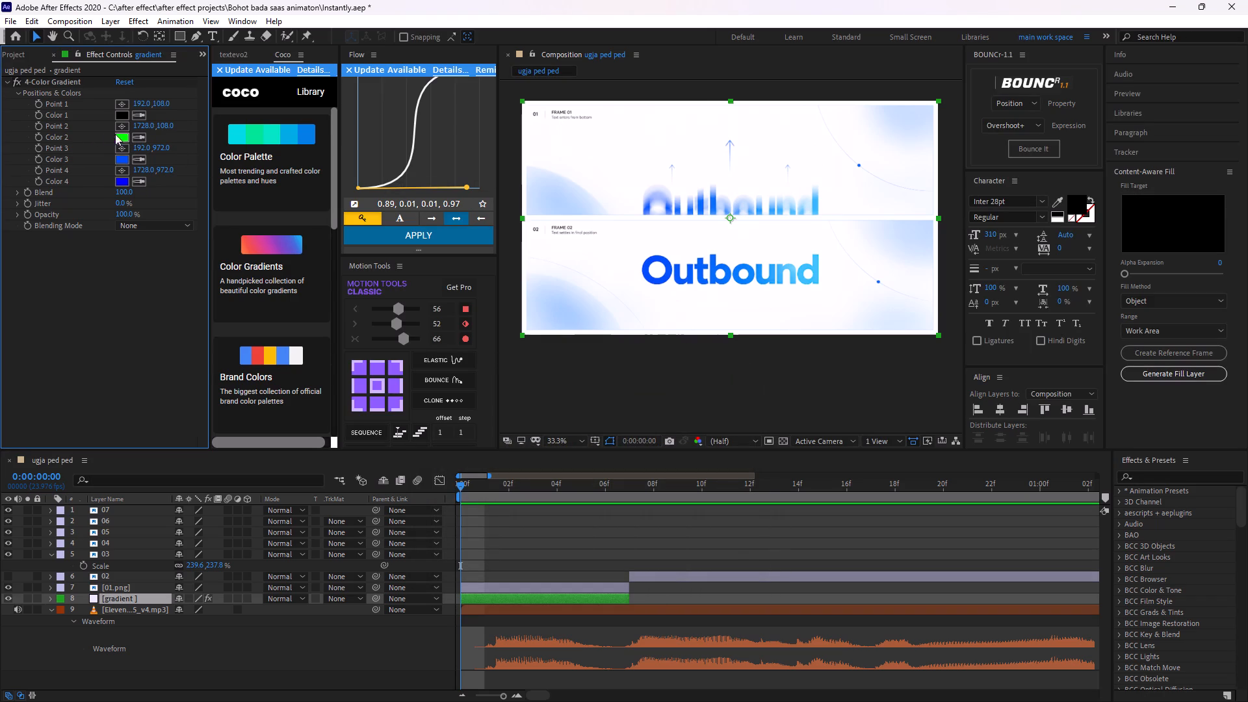
click(105, 132)
click(118, 135)
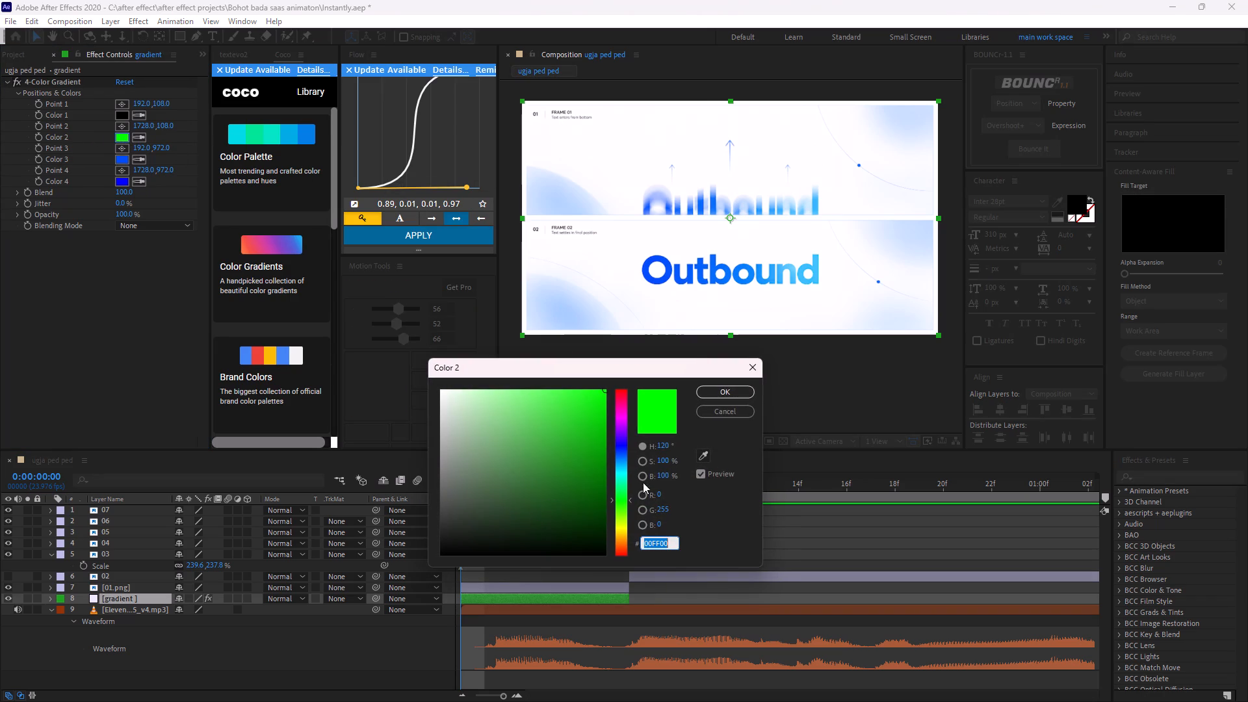
click(706, 450)
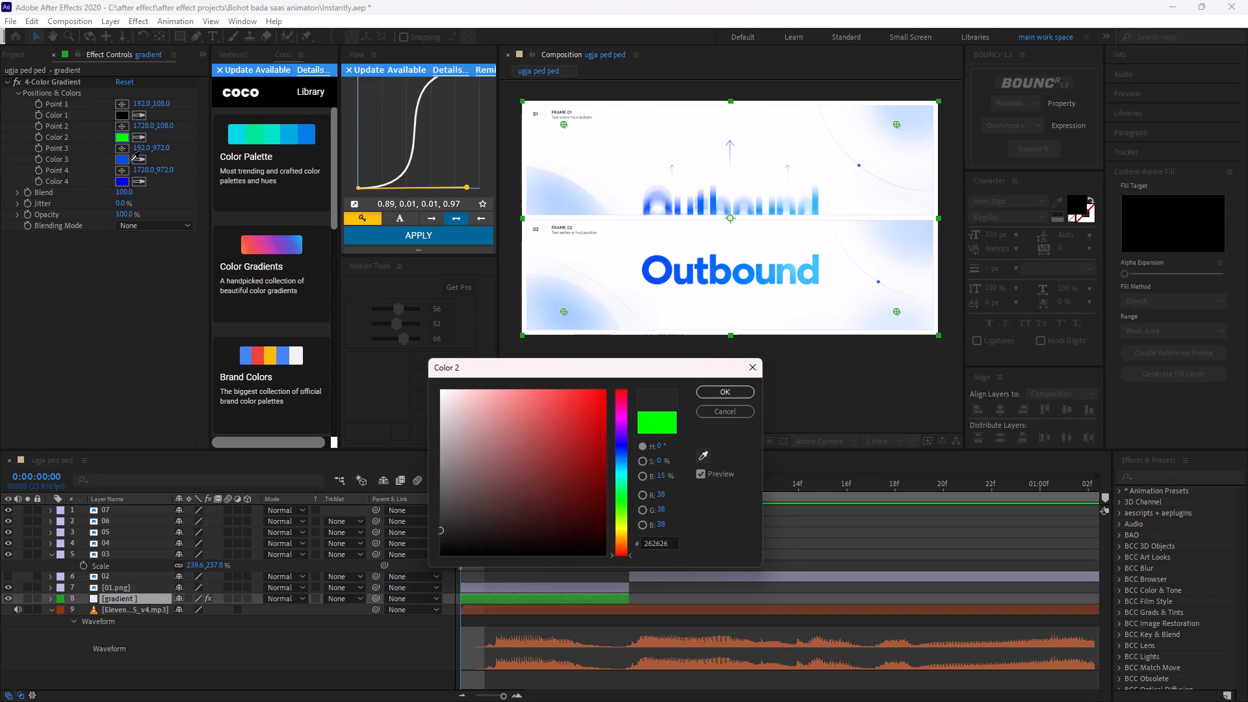
click(125, 159)
click(123, 183)
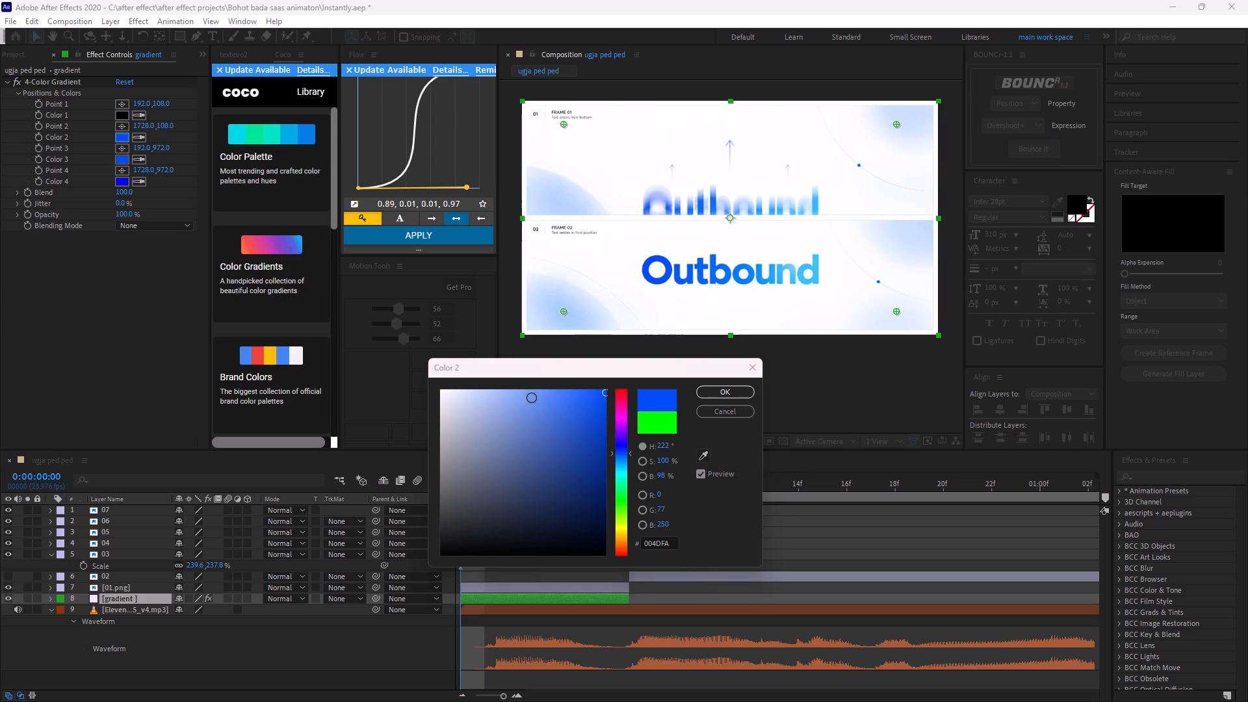
click(703, 457)
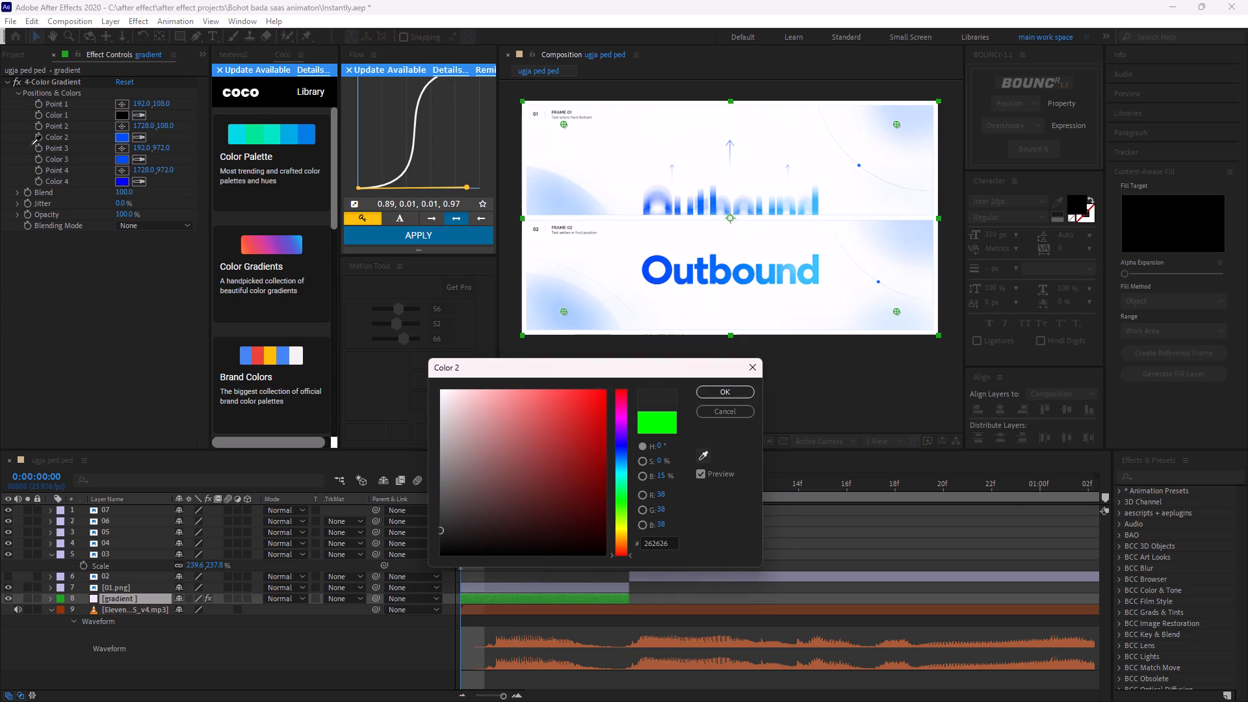
click(131, 182)
click(703, 453)
click(123, 163)
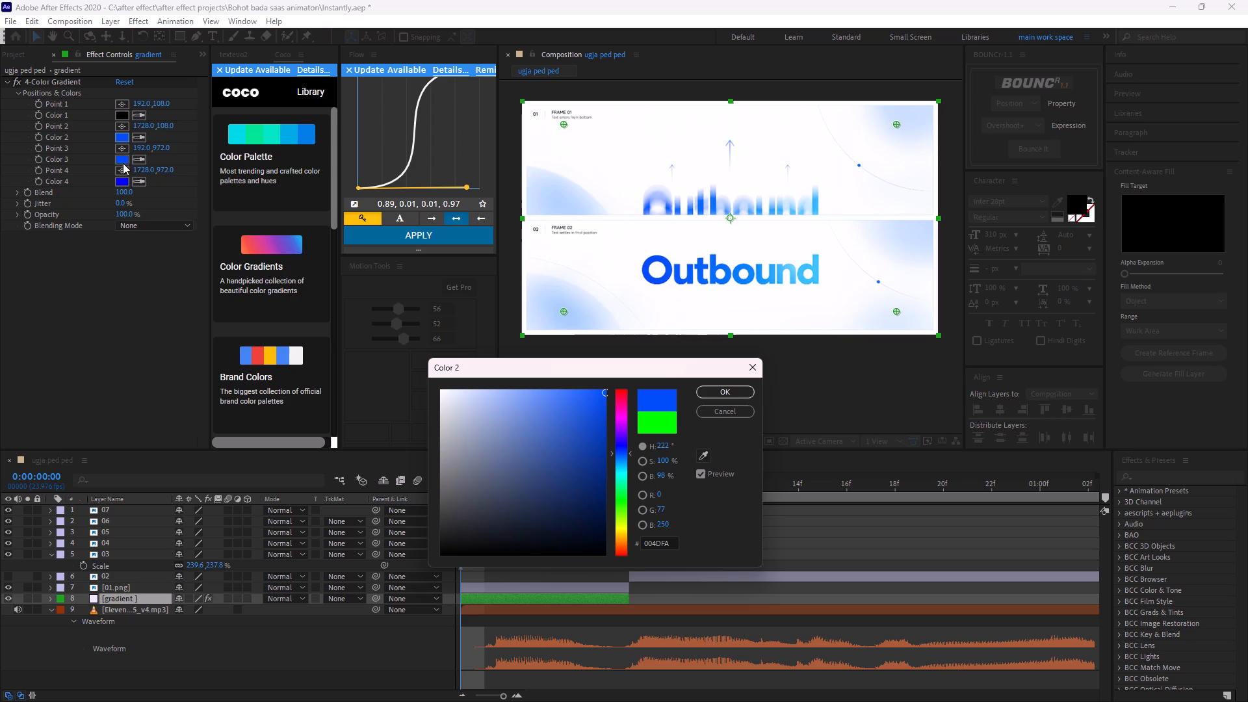
click(721, 392)
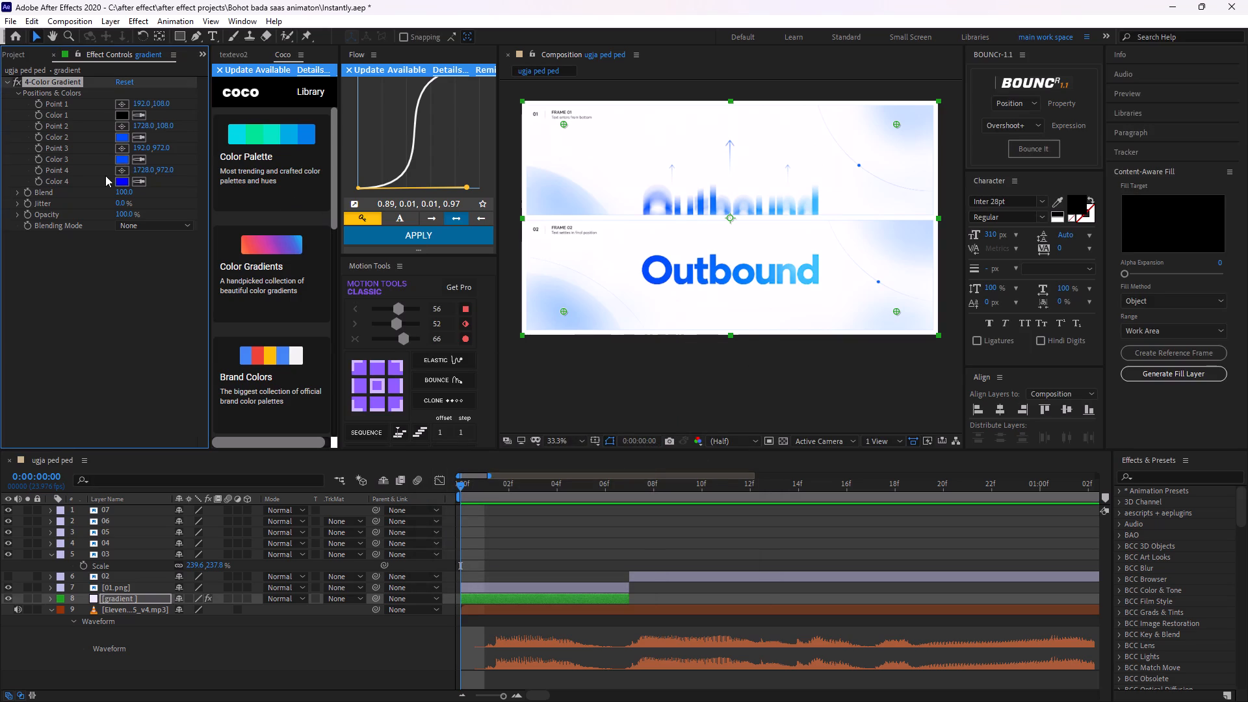
Match Color 4 and Color 1 of the 4-Color Gradient to the blue sampled from the Color 2 swatch.
click(131, 186)
click(137, 178)
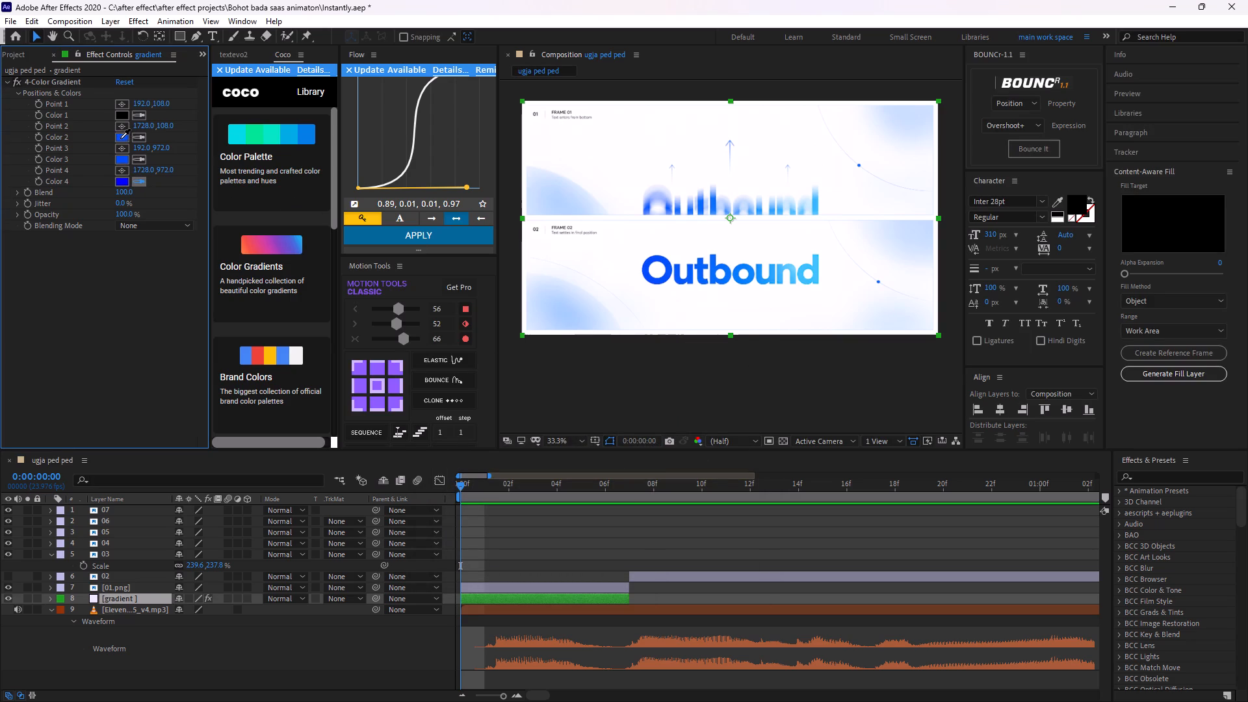
click(120, 138)
click(140, 112)
click(122, 135)
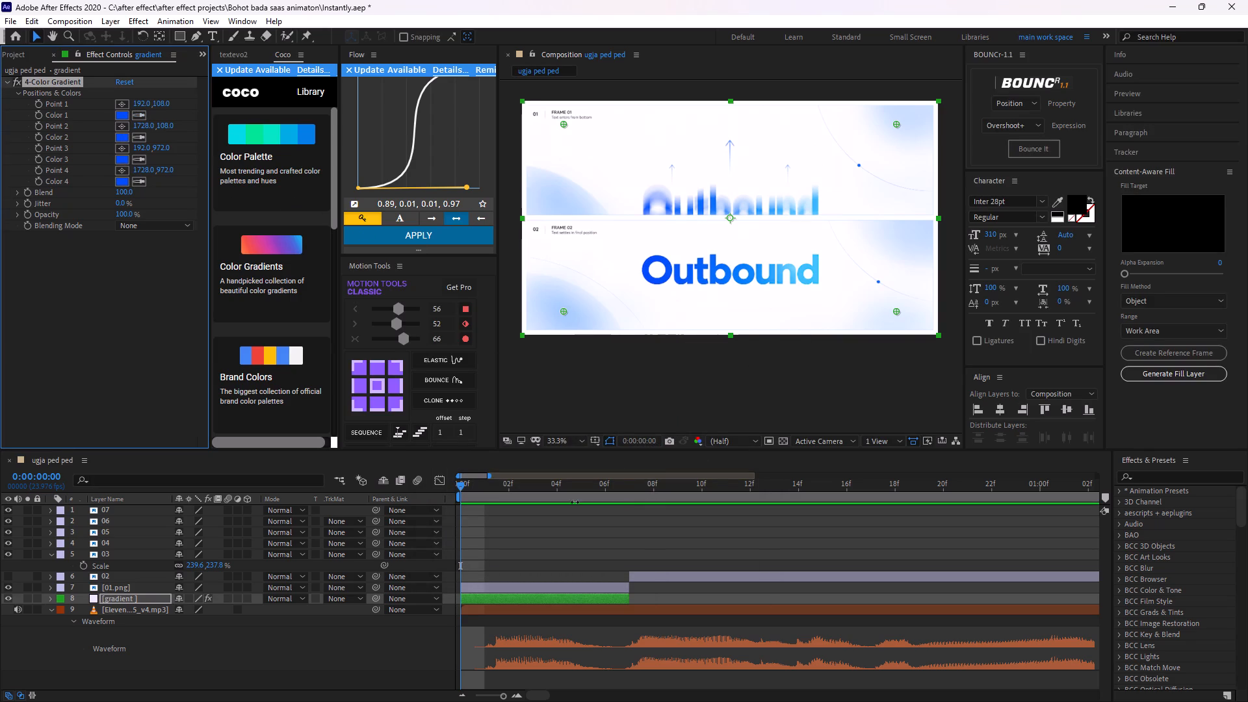
Move the current time to frame 4 and hide the 01.png storyboard layer above the gradient layer.
click(544, 505)
drag(461, 485, 578, 536)
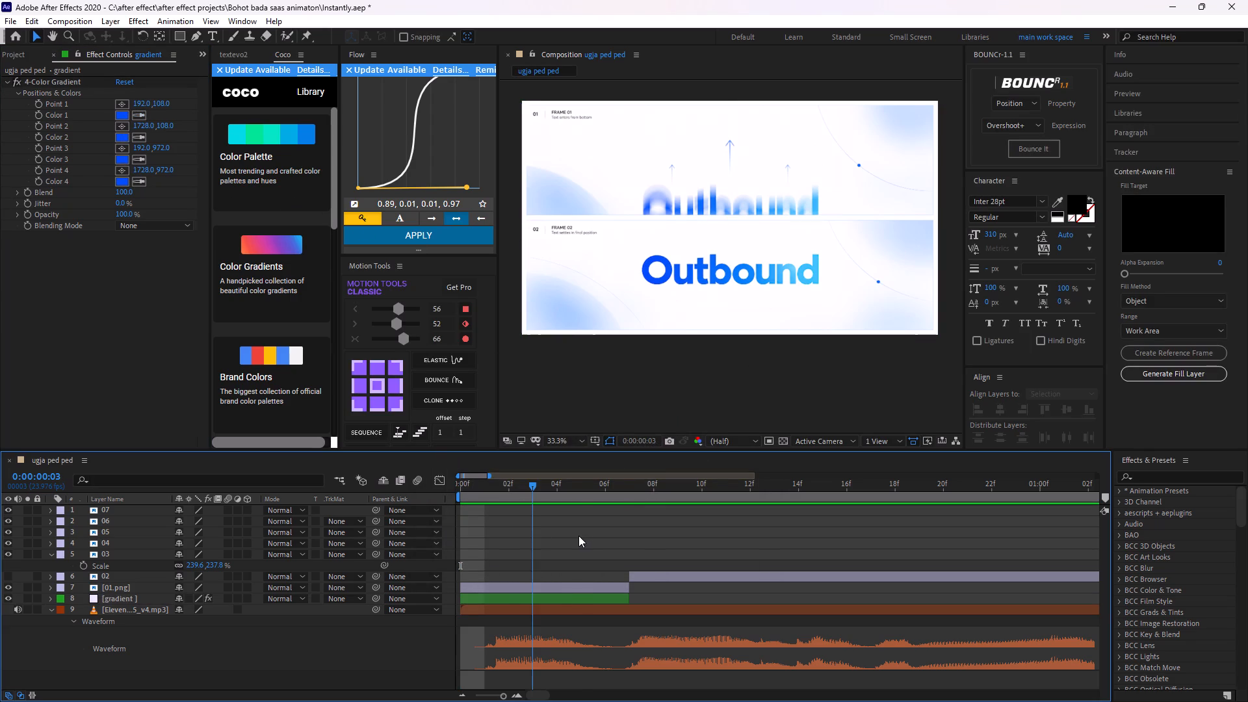
drag(578, 536, 556, 576)
click(556, 598)
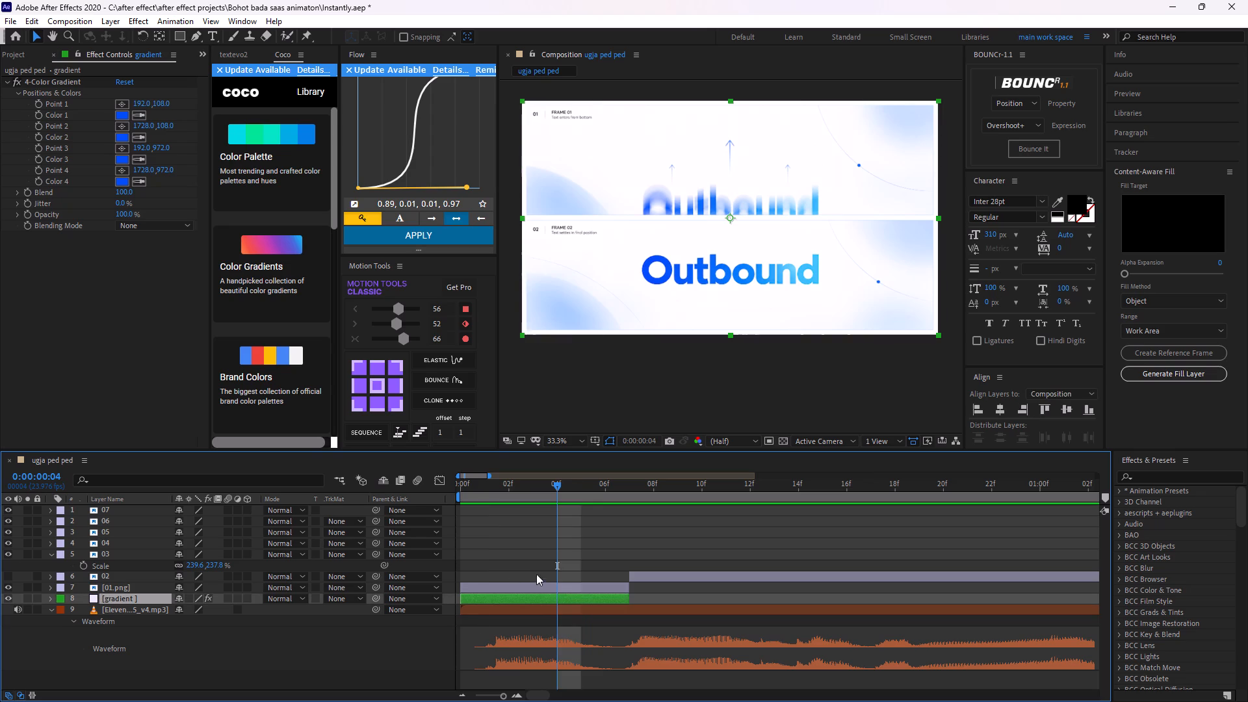
click(7, 590)
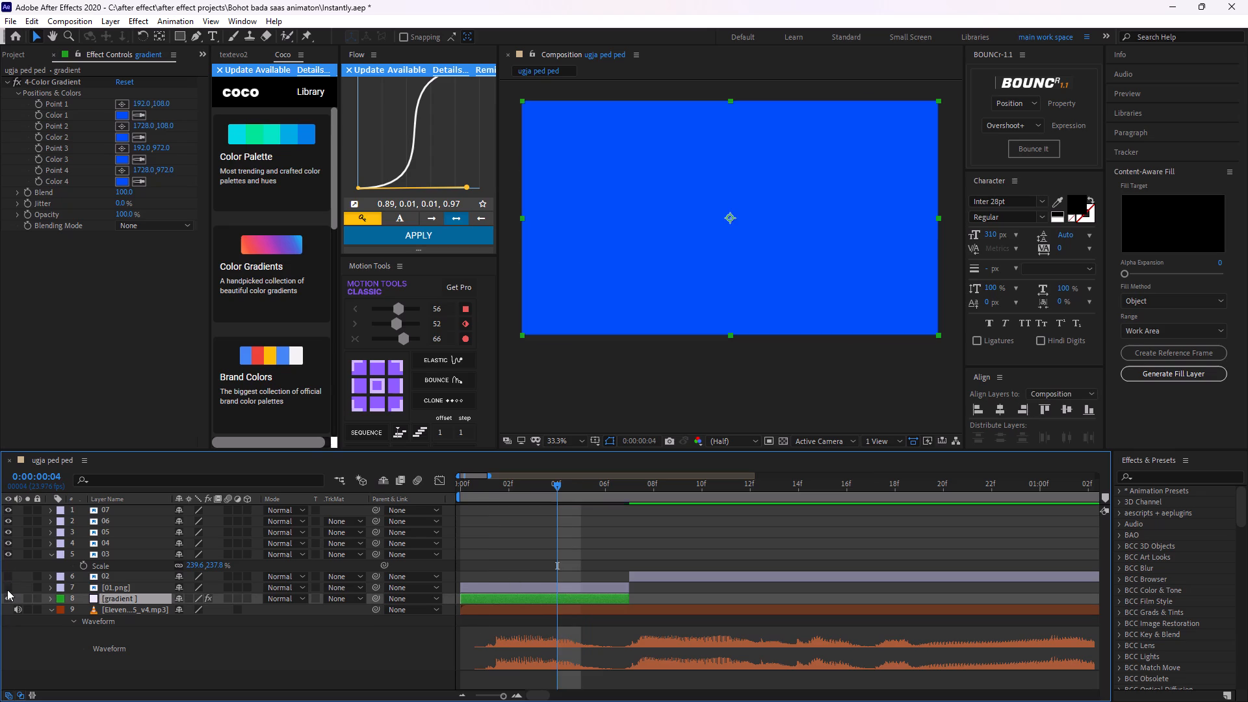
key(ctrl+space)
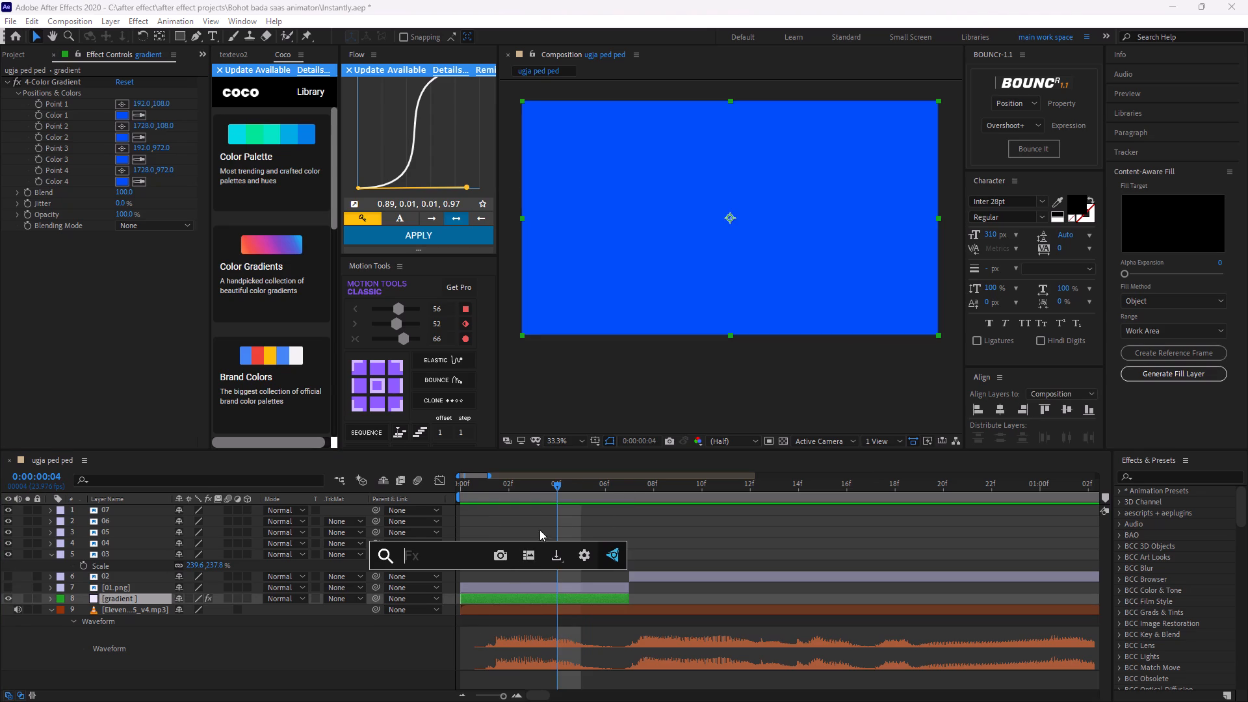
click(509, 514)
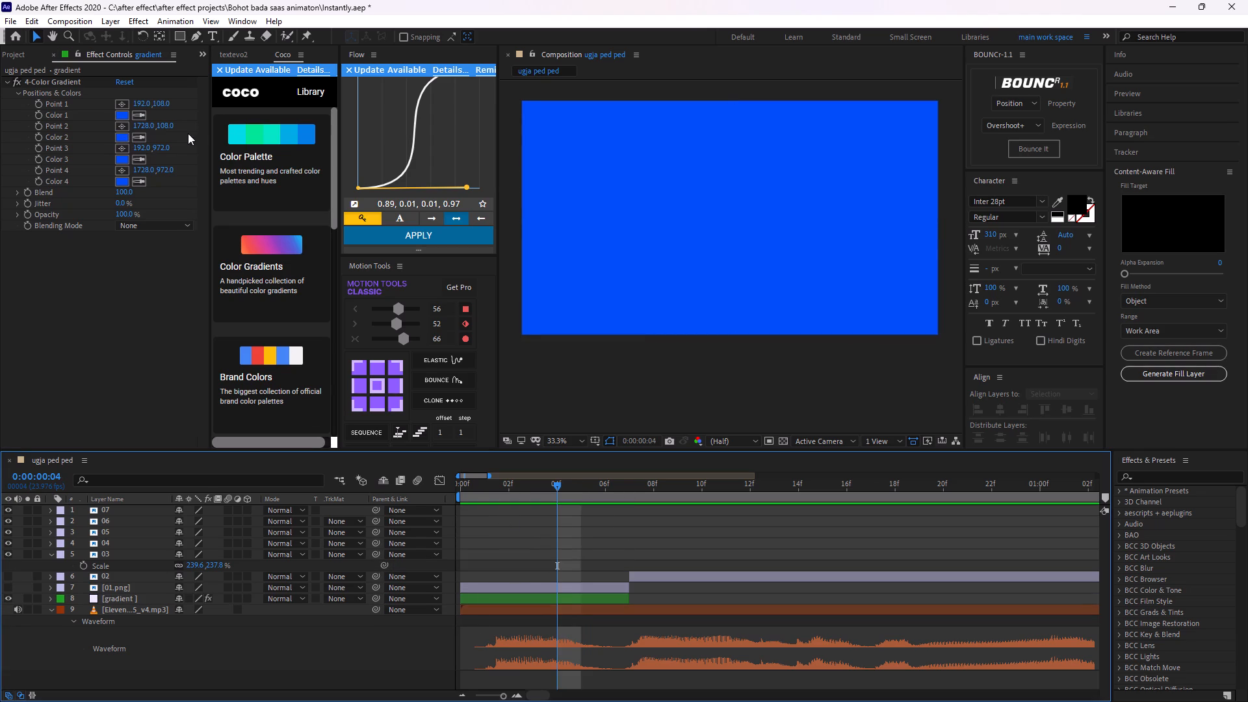
Set Color 1 of the gradient layer's 4-Color Gradient to white.
click(53, 79)
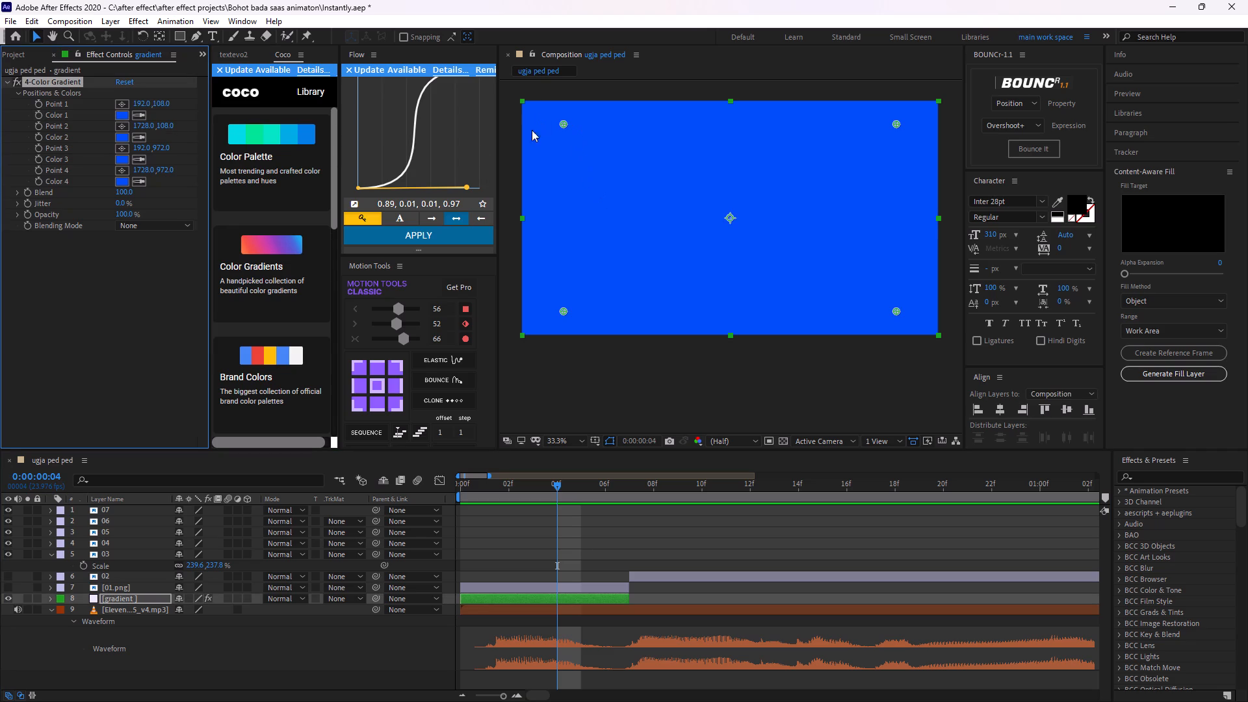
click(122, 116)
drag(600, 434, 335, 404)
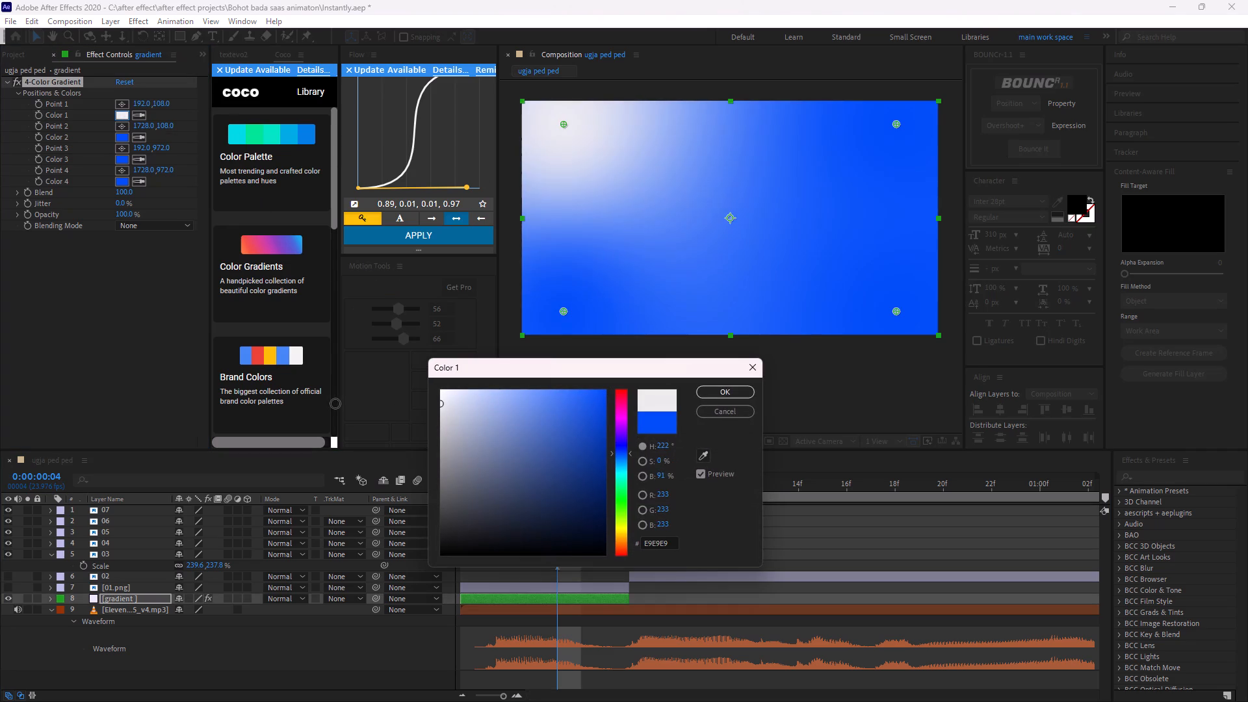
drag(335, 404, 281, 364)
click(705, 396)
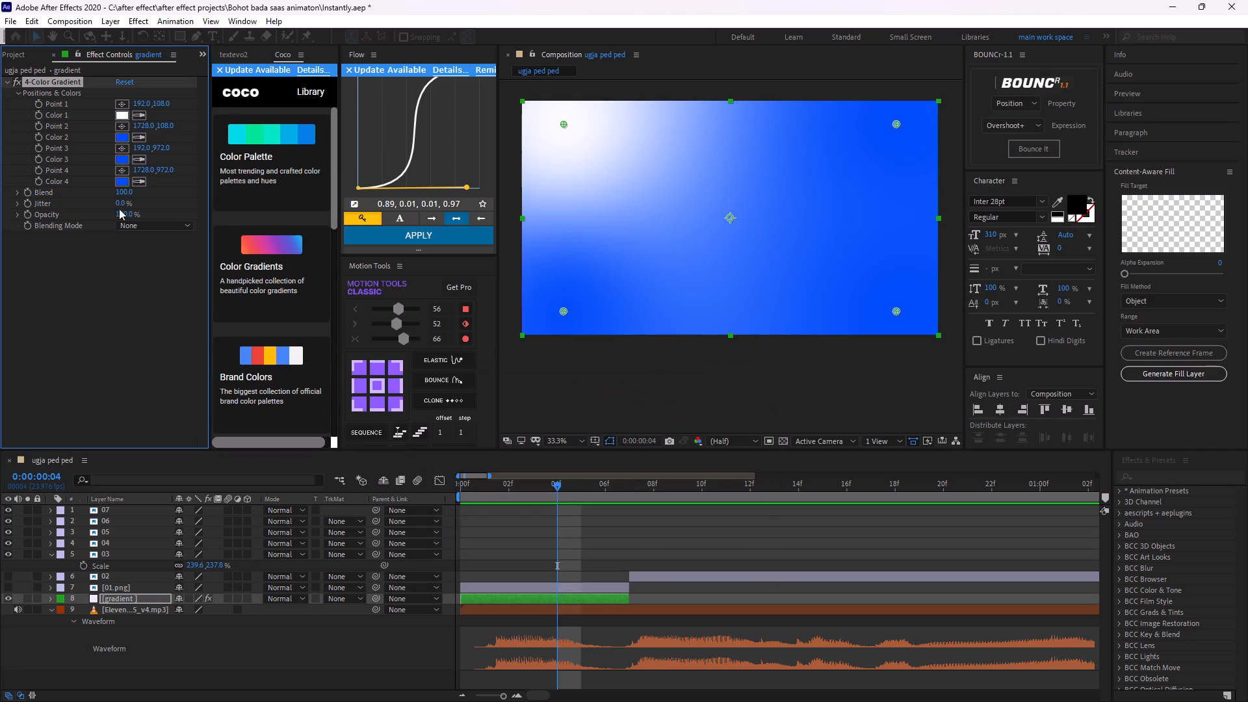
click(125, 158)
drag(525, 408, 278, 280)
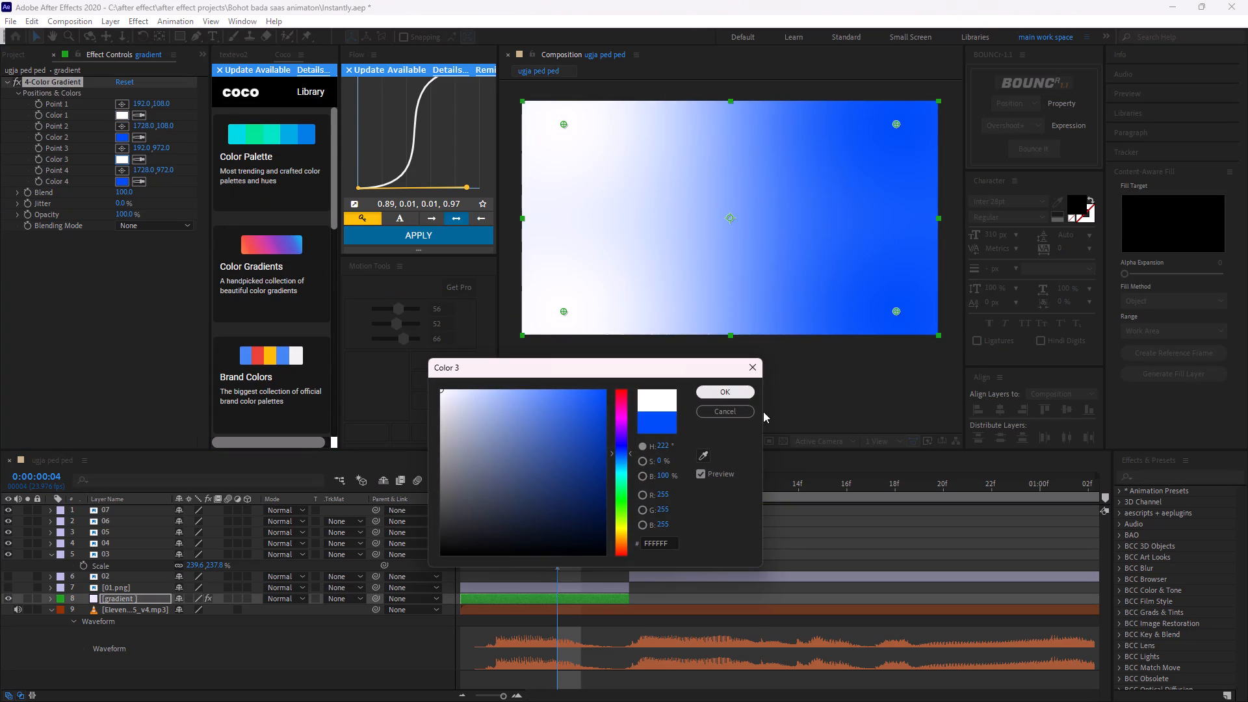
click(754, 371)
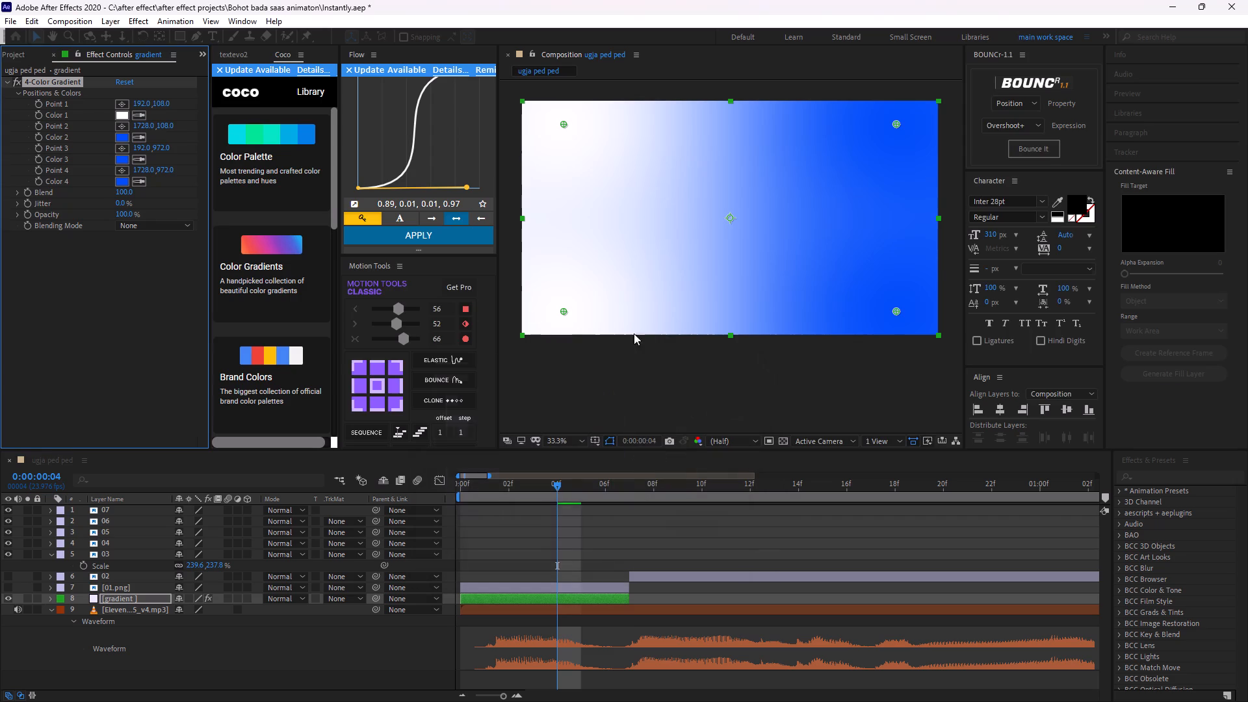
Set Color 2 of the 4-Color Gradient to white FFFFFF.
click(127, 138)
drag(484, 391, 300, 276)
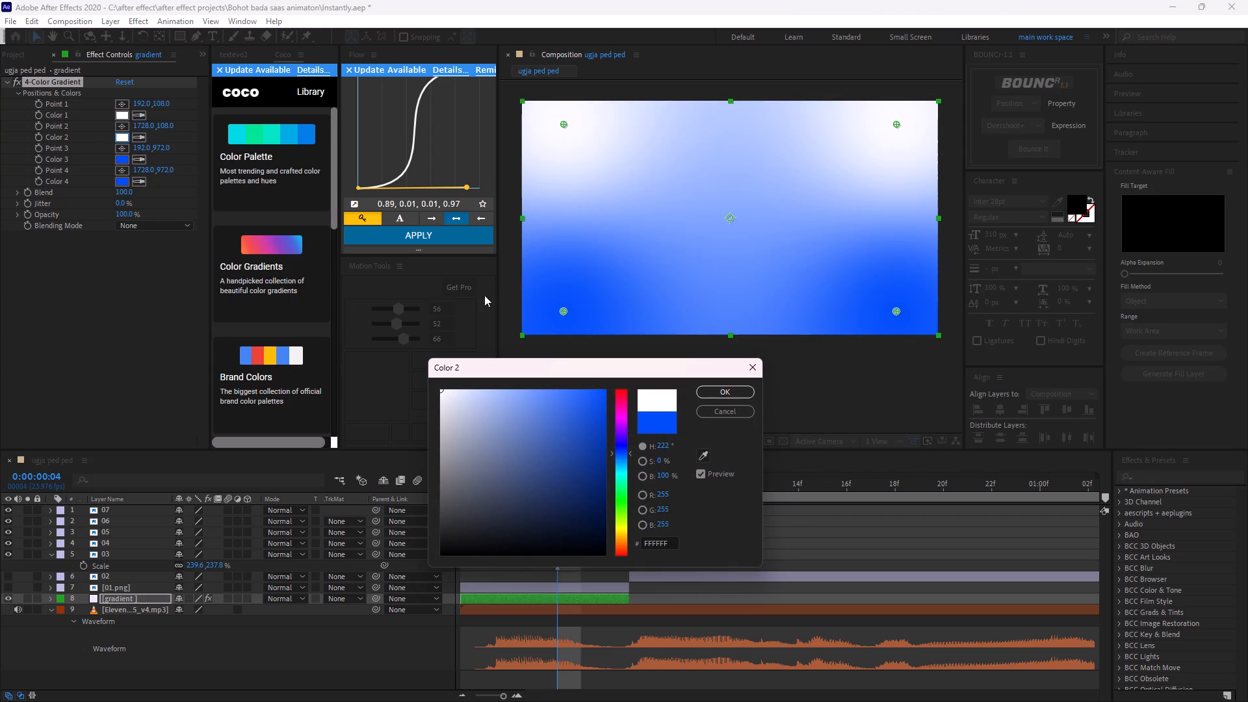
click(714, 392)
click(633, 534)
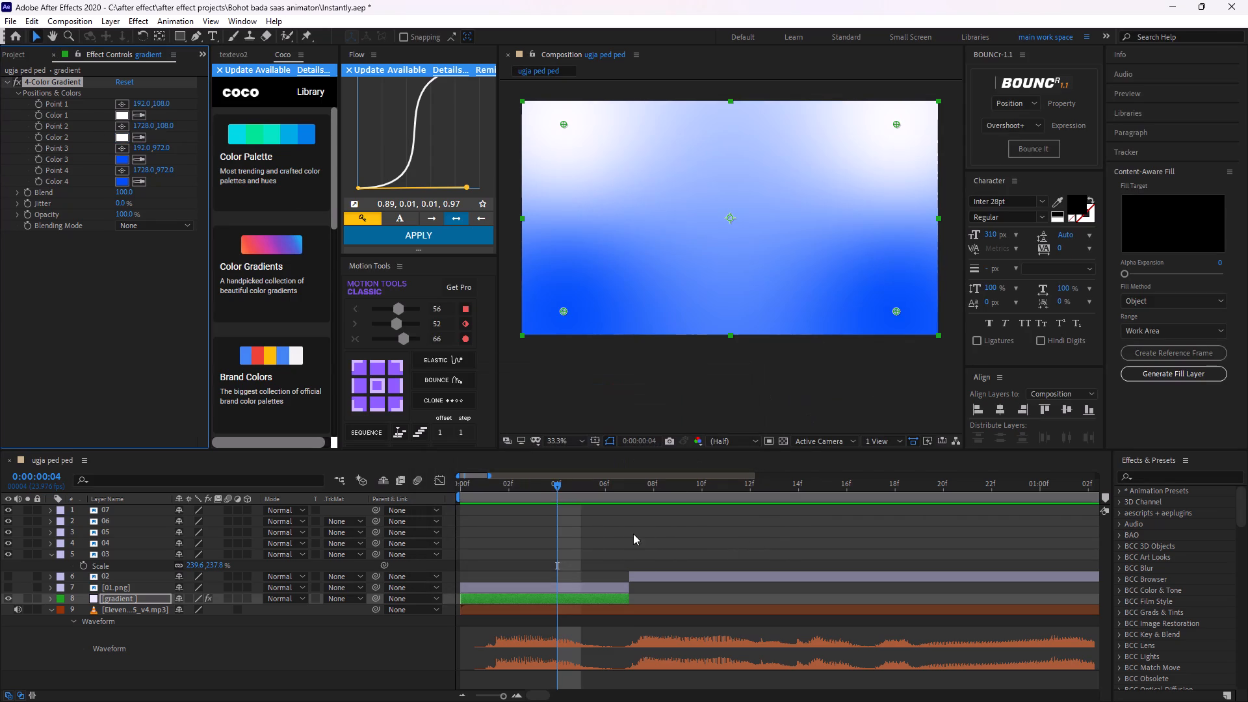
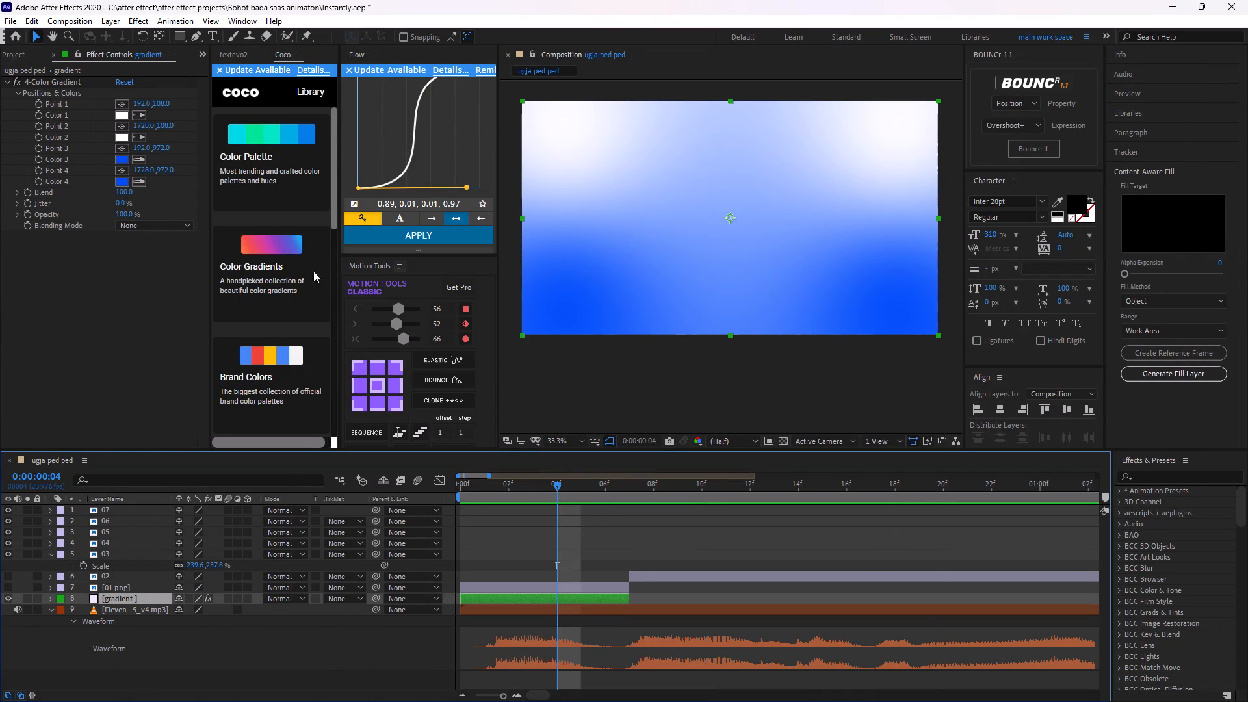
Move the 4-Color Gradient's Point 3 to about (-258, 1725) and Point 4 to about (2166, 1470), both below the frame.
click(53, 86)
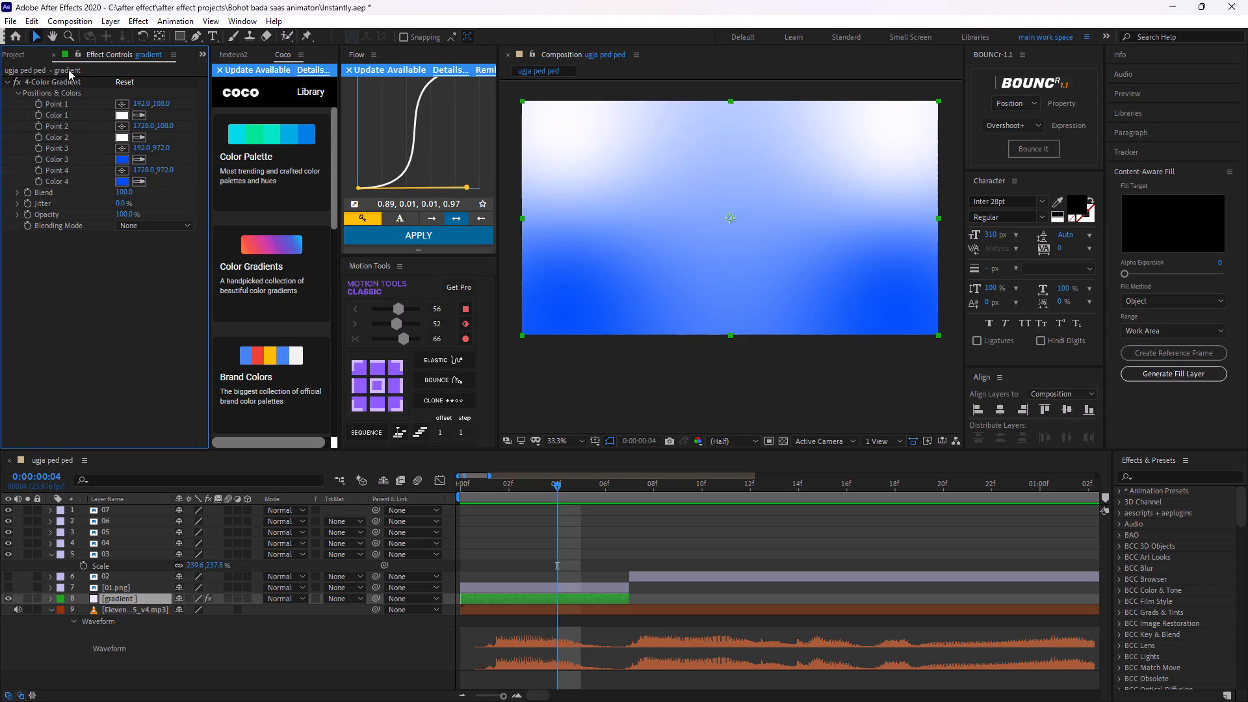
click(57, 81)
drag(564, 312, 547, 324)
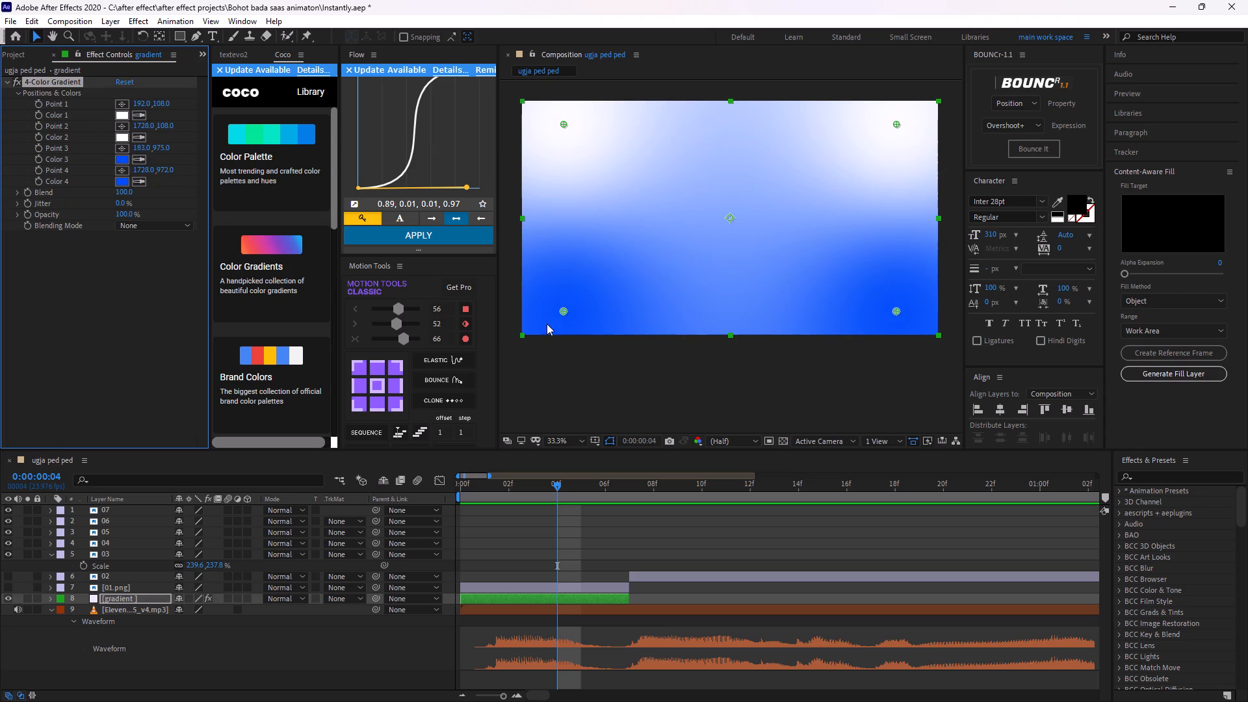
drag(547, 324, 521, 349)
middle_drag(658, 335, 638, 303)
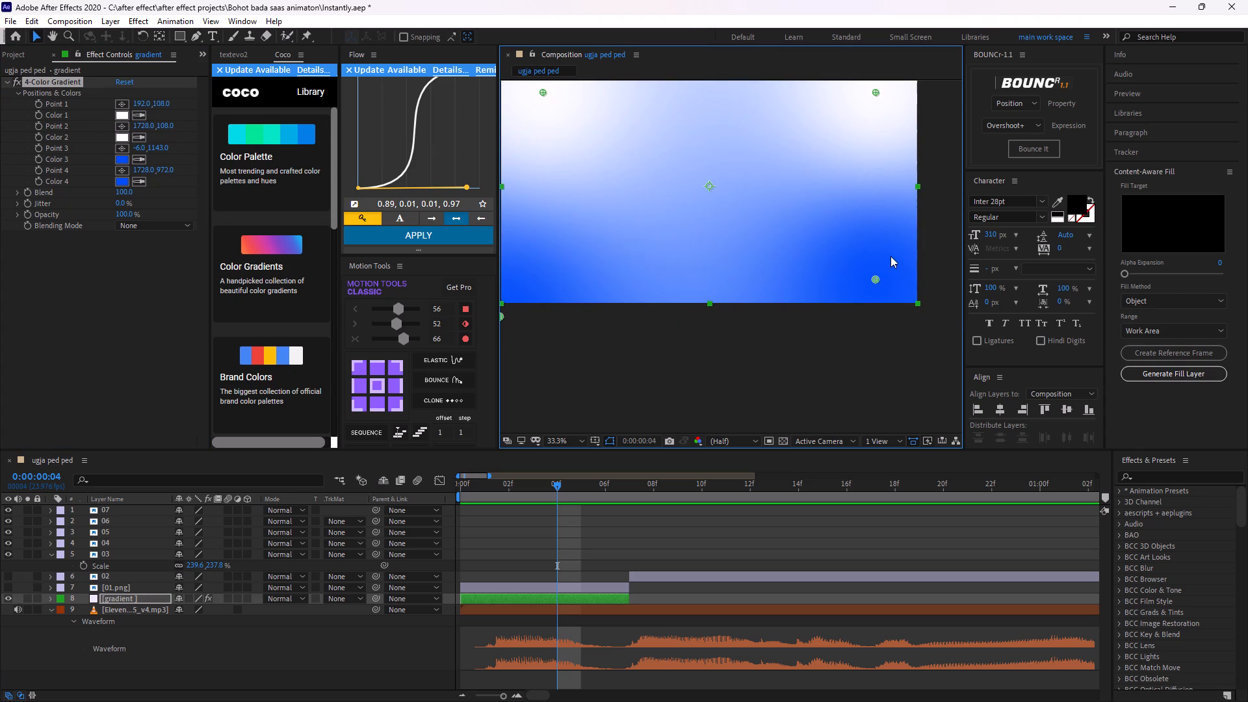
scroll(888, 259, down, 1)
drag(801, 266, 892, 333)
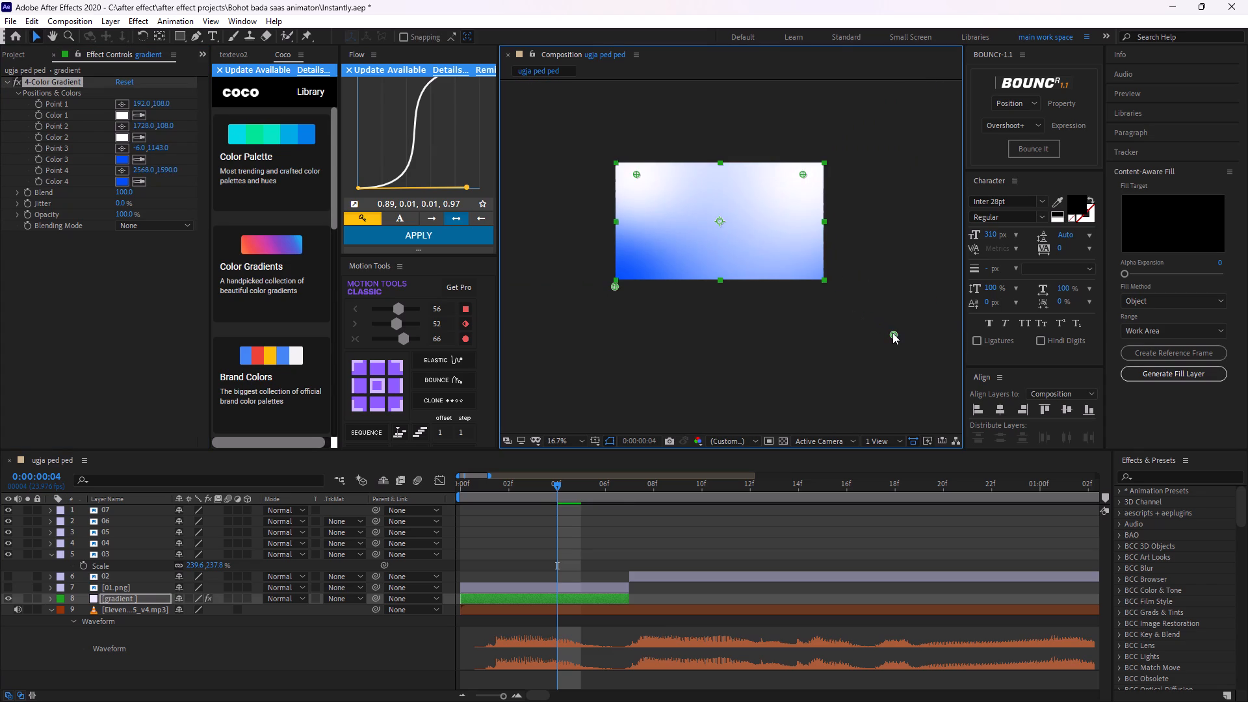
drag(892, 333, 849, 320)
drag(612, 286, 562, 317)
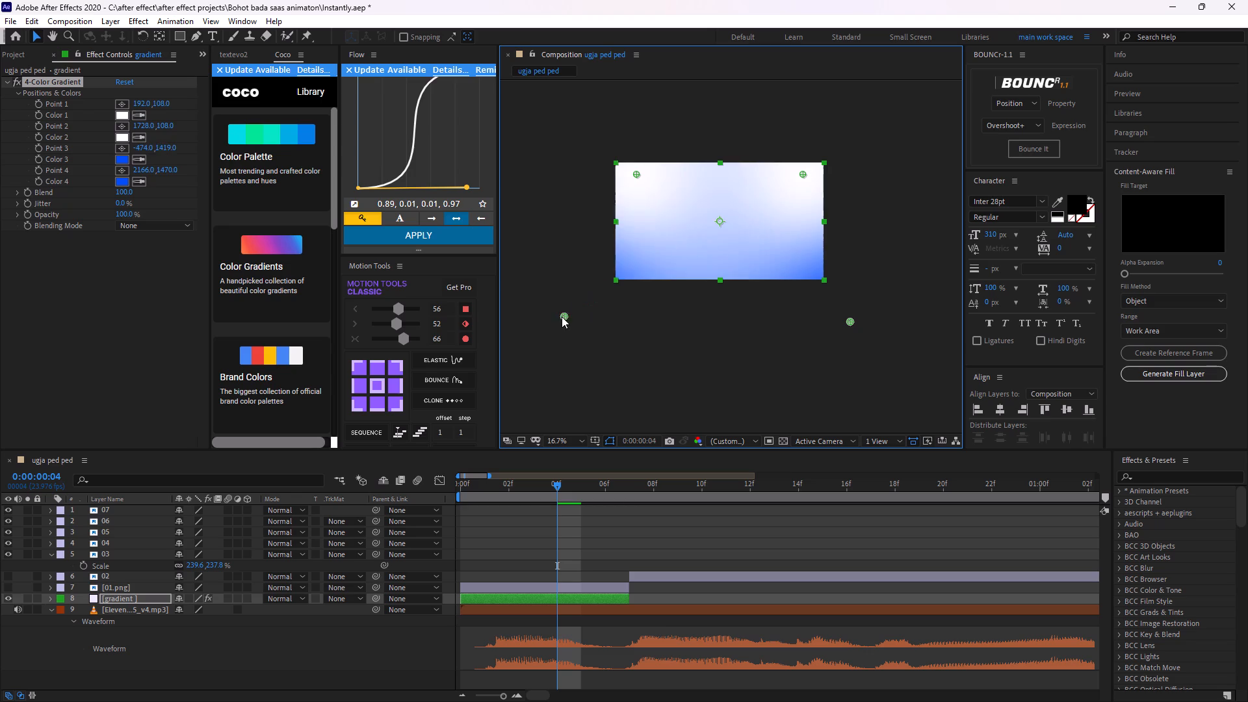
drag(562, 317, 587, 352)
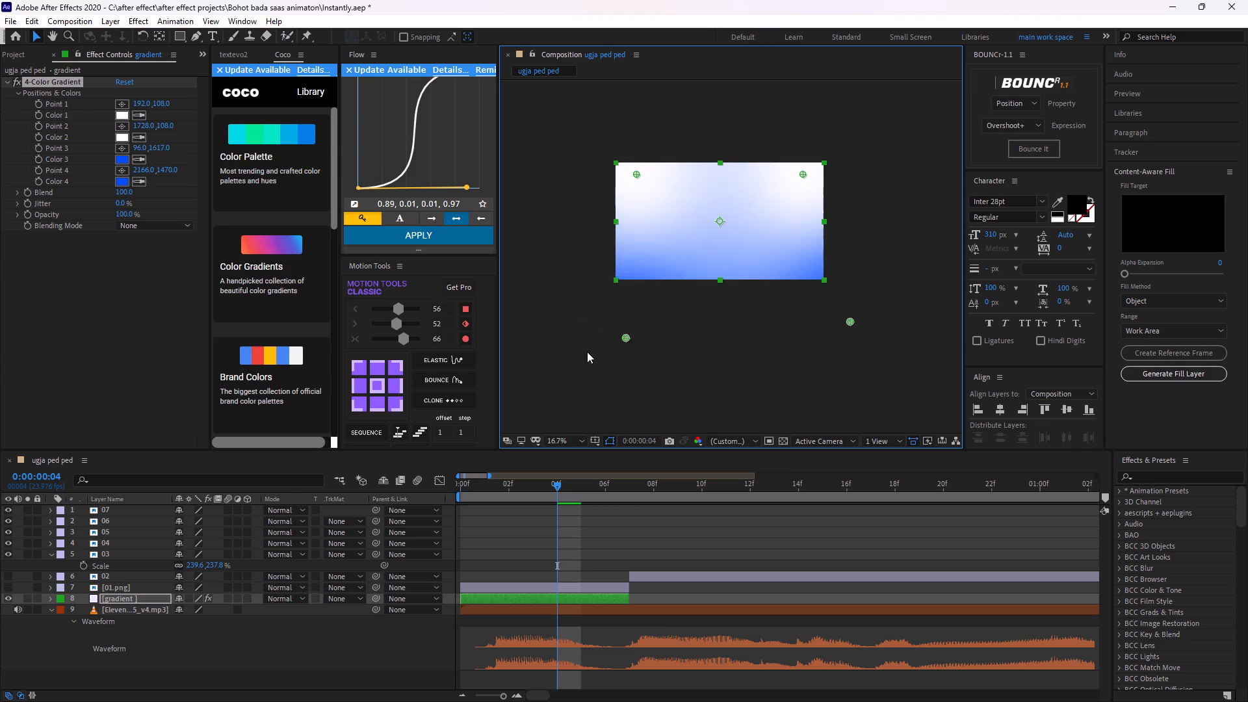
drag(587, 352, 585, 348)
middle_drag(733, 244, 709, 284)
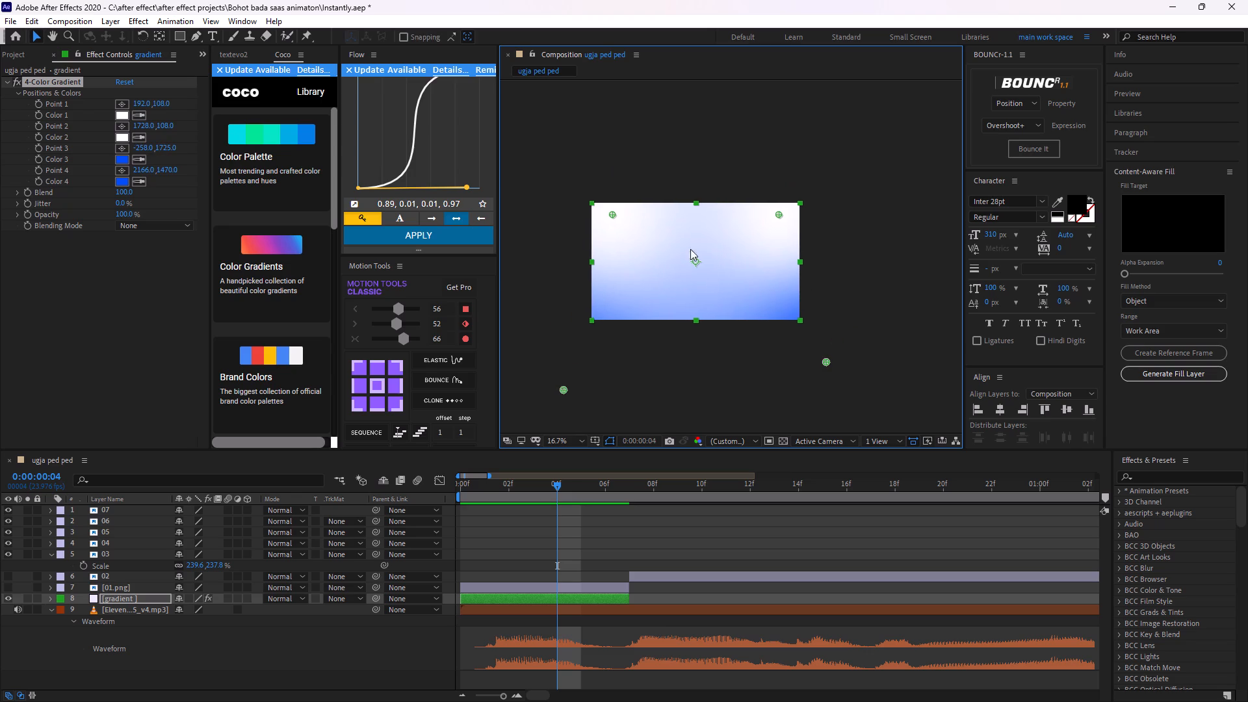
scroll(679, 240, up, 1)
middle_drag(676, 260, 752, 229)
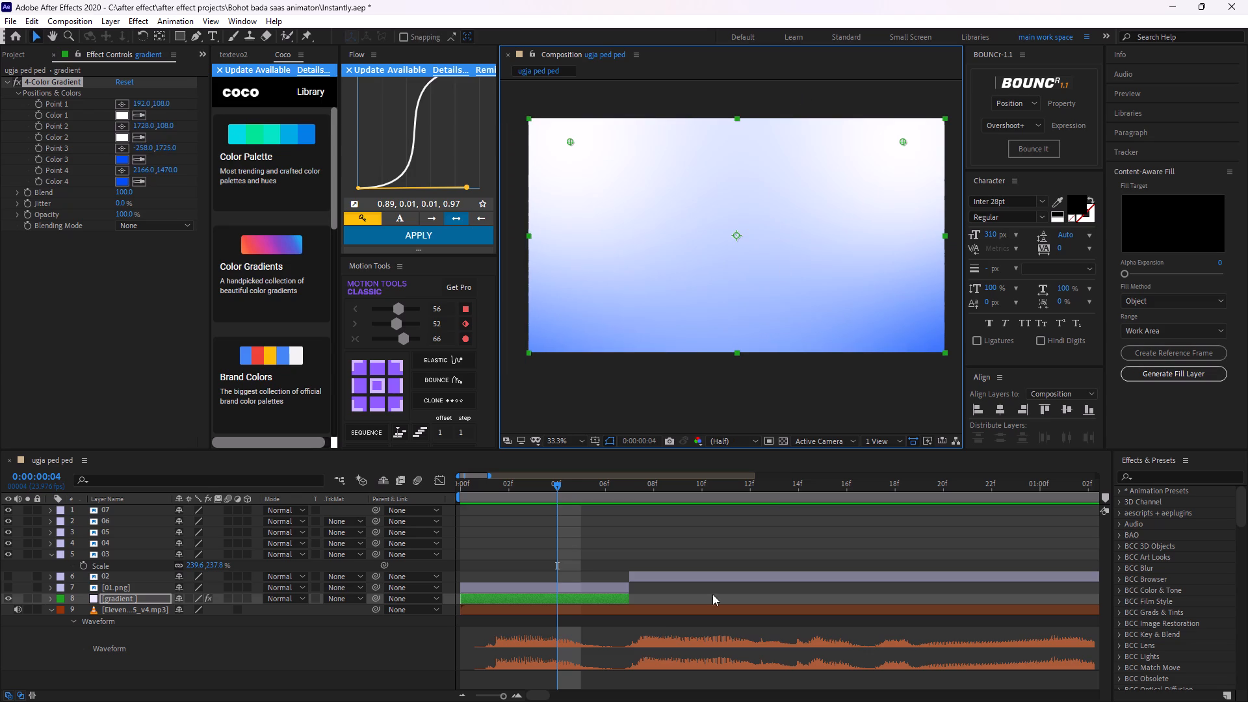
Refine Point 3 of the 4-Color Gradient to about (-372, 1623), outside the frame's lower-left corner.
middle_drag(736, 326, 660, 296)
scroll(703, 311, down, 1)
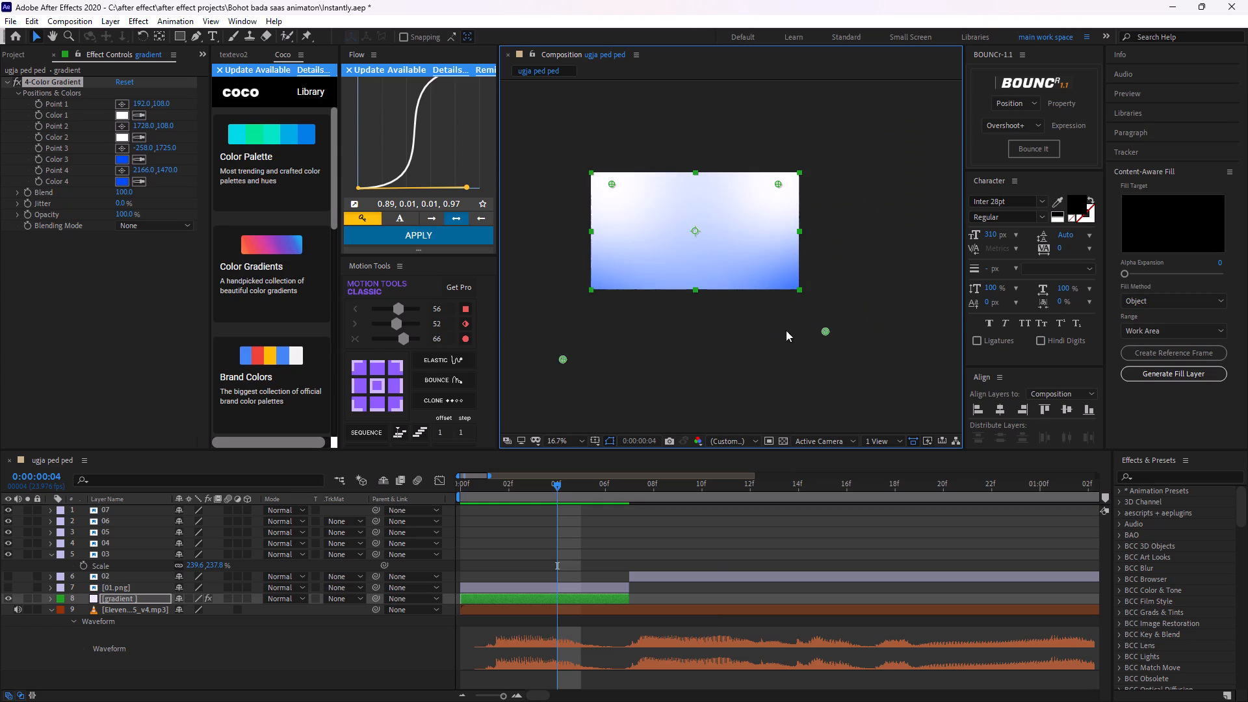
drag(565, 363, 566, 352)
drag(566, 352, 552, 352)
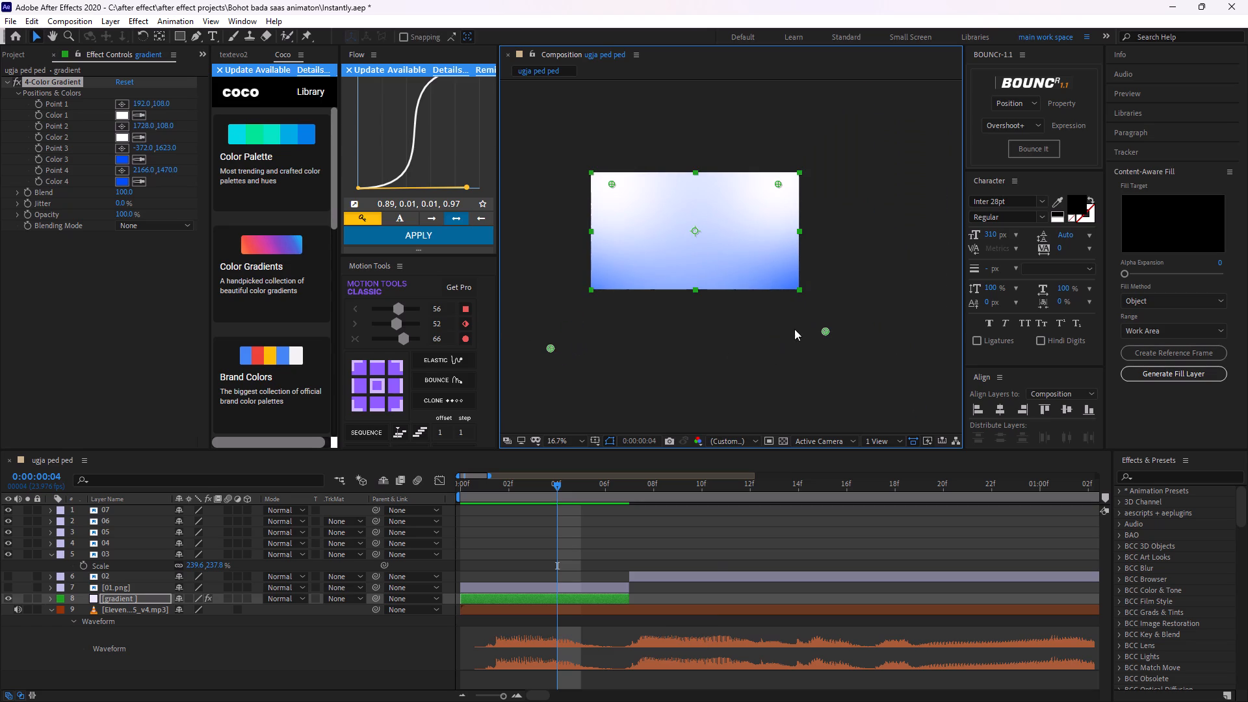
Try different placements for Point 4 of the 4-Color Gradient, leaving it at about (2274, 1494) beyond the frame's lower-right corner.
drag(827, 333, 849, 352)
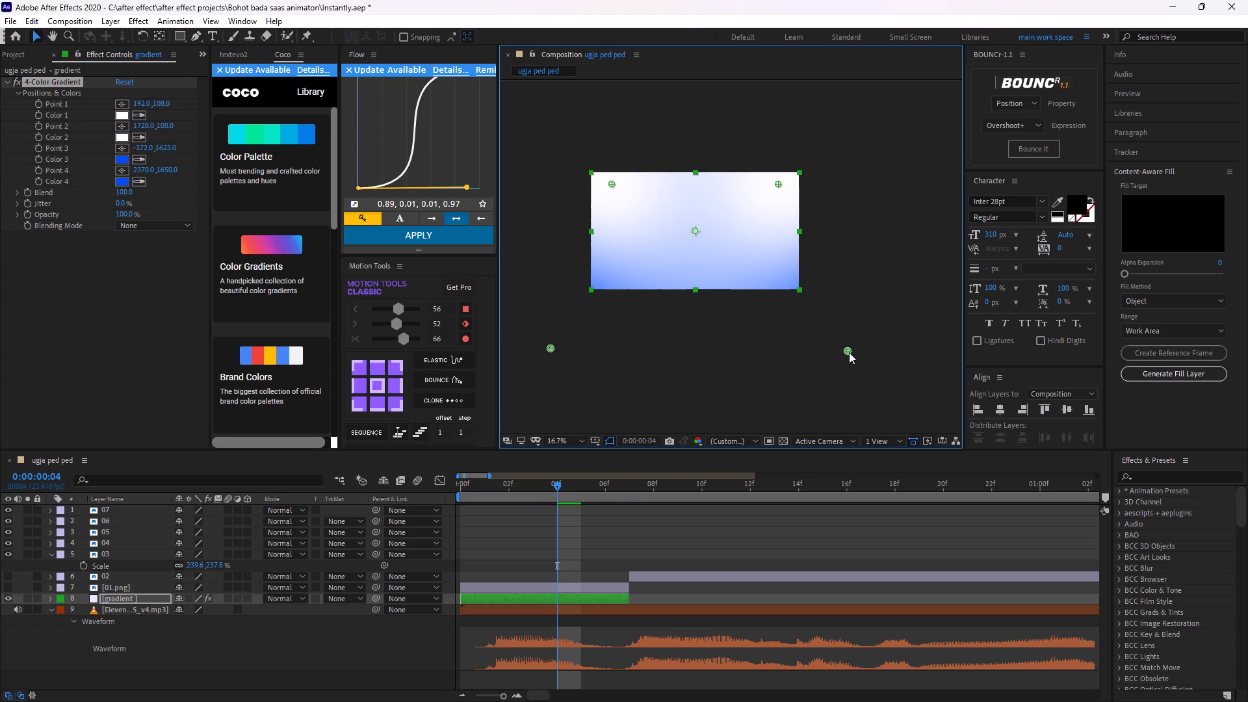
drag(849, 352, 883, 274)
drag(883, 274, 388, 379)
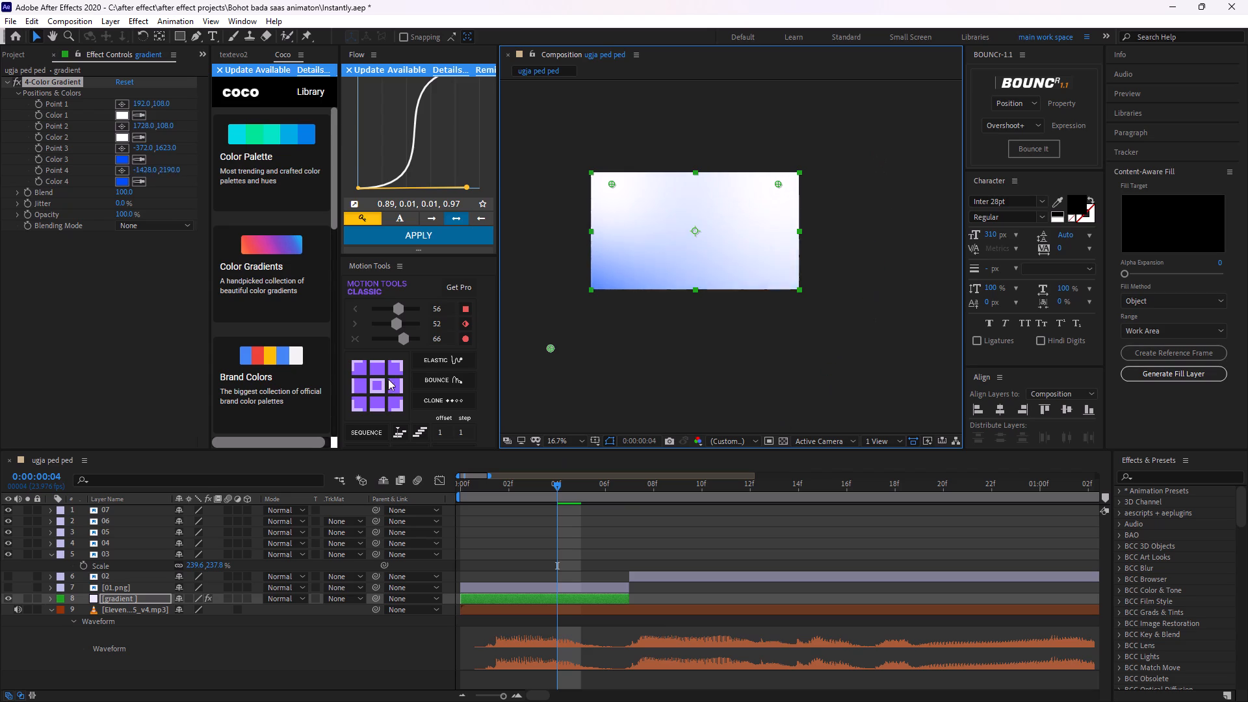
drag(388, 379, 607, 159)
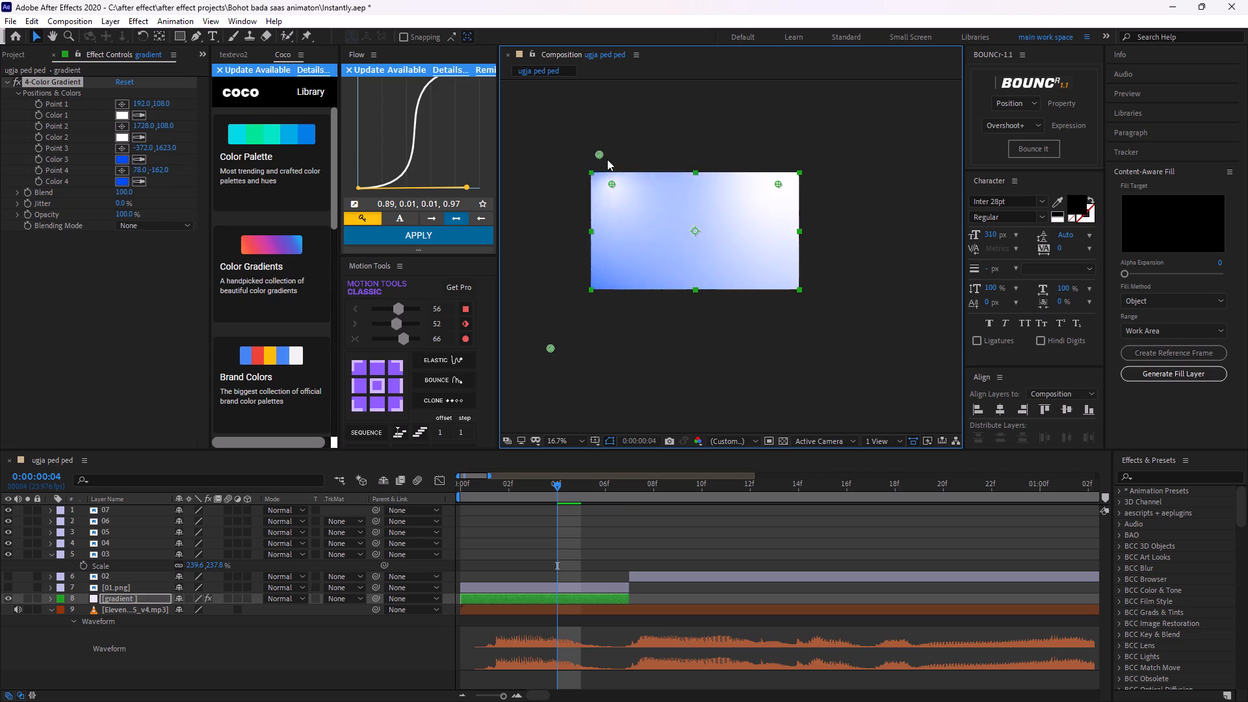
drag(607, 159, 838, 335)
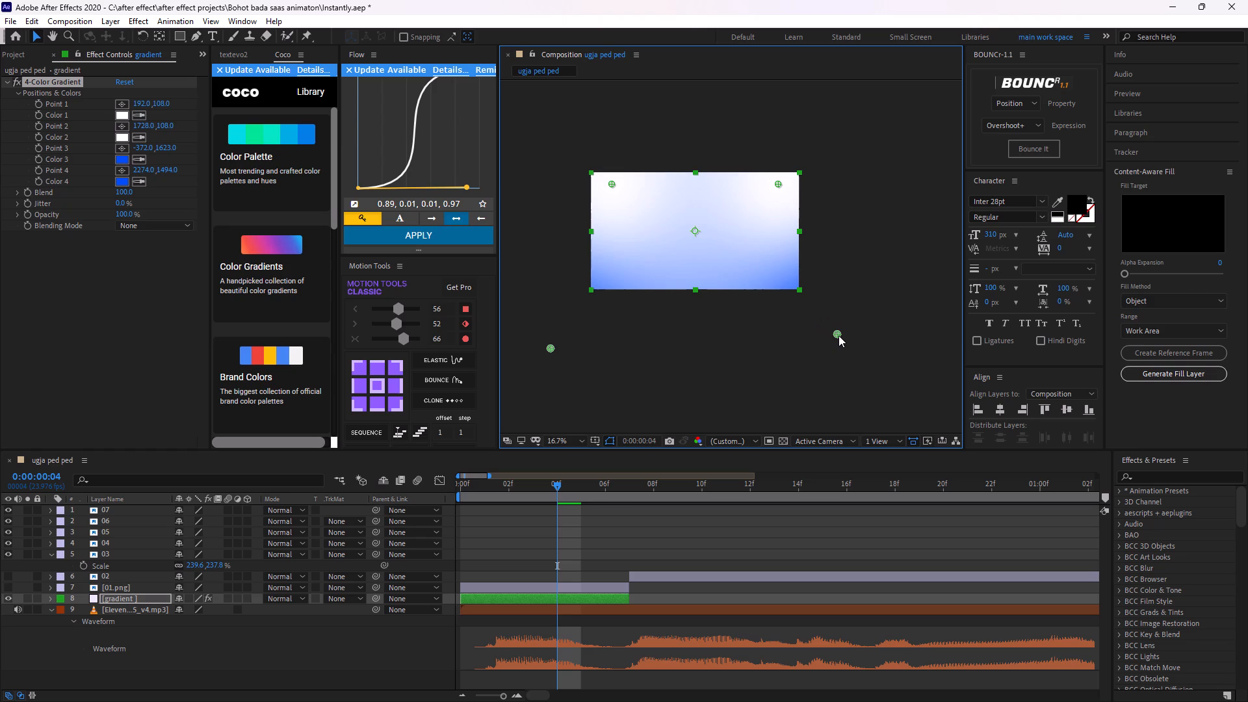
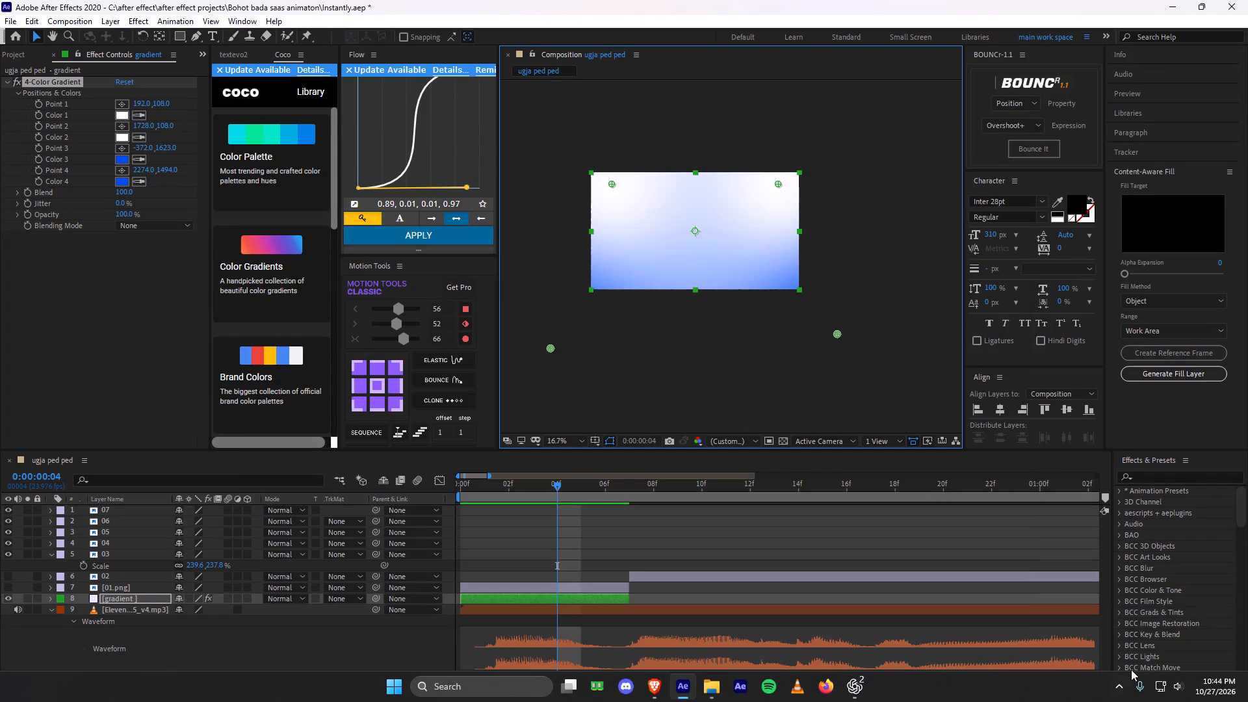
Show the hidden system tray icons on the Windows taskbar.
click(1121, 683)
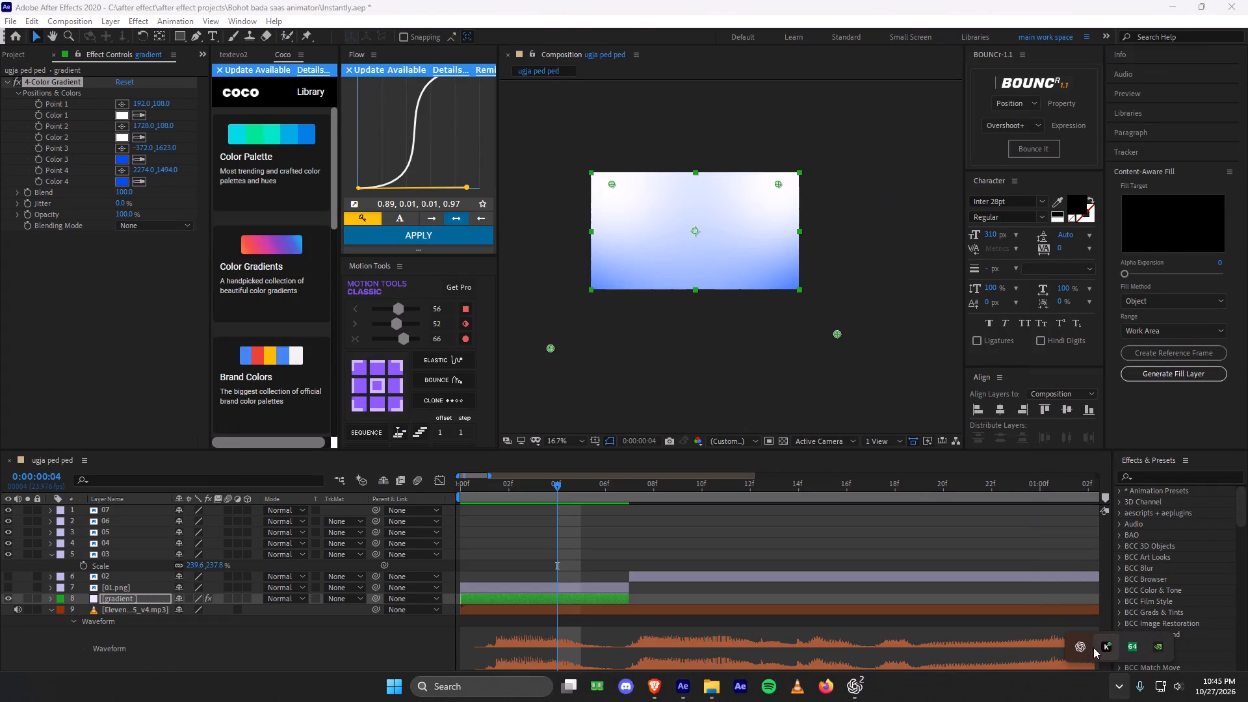
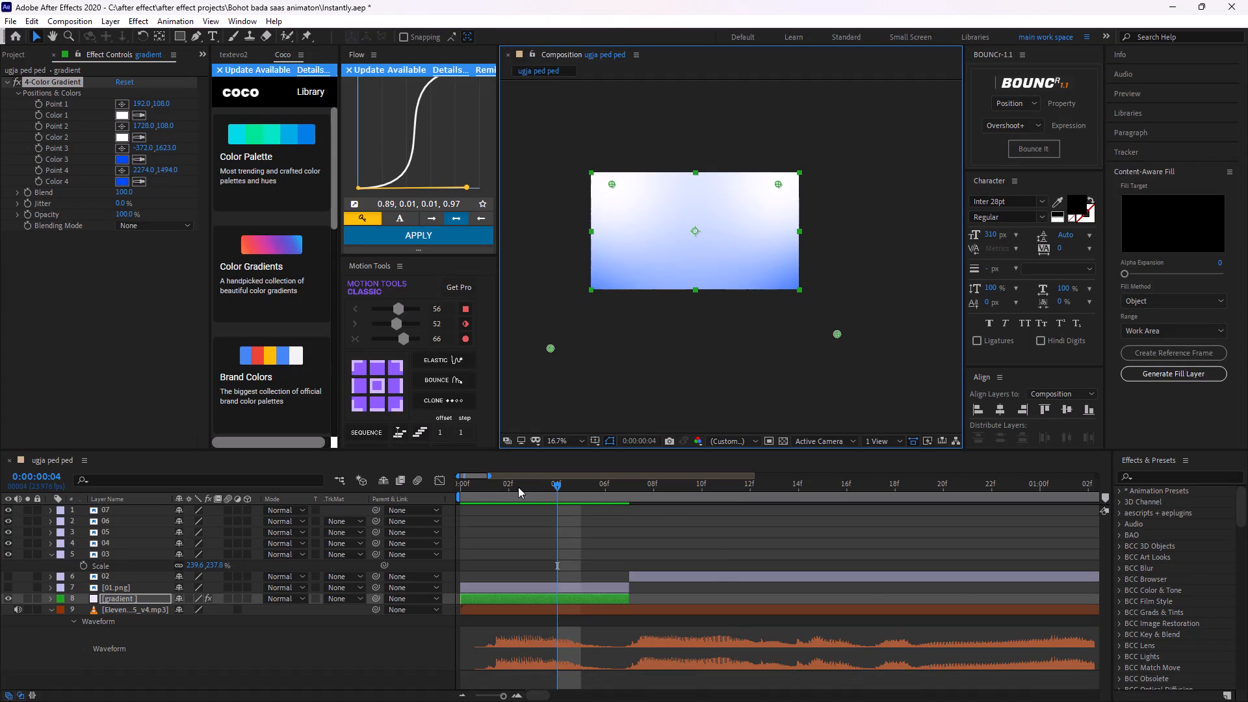
Toggle the 01.png storyboard layer to compare it with the gradient background, leaving the layer visible.
drag(560, 482, 660, 505)
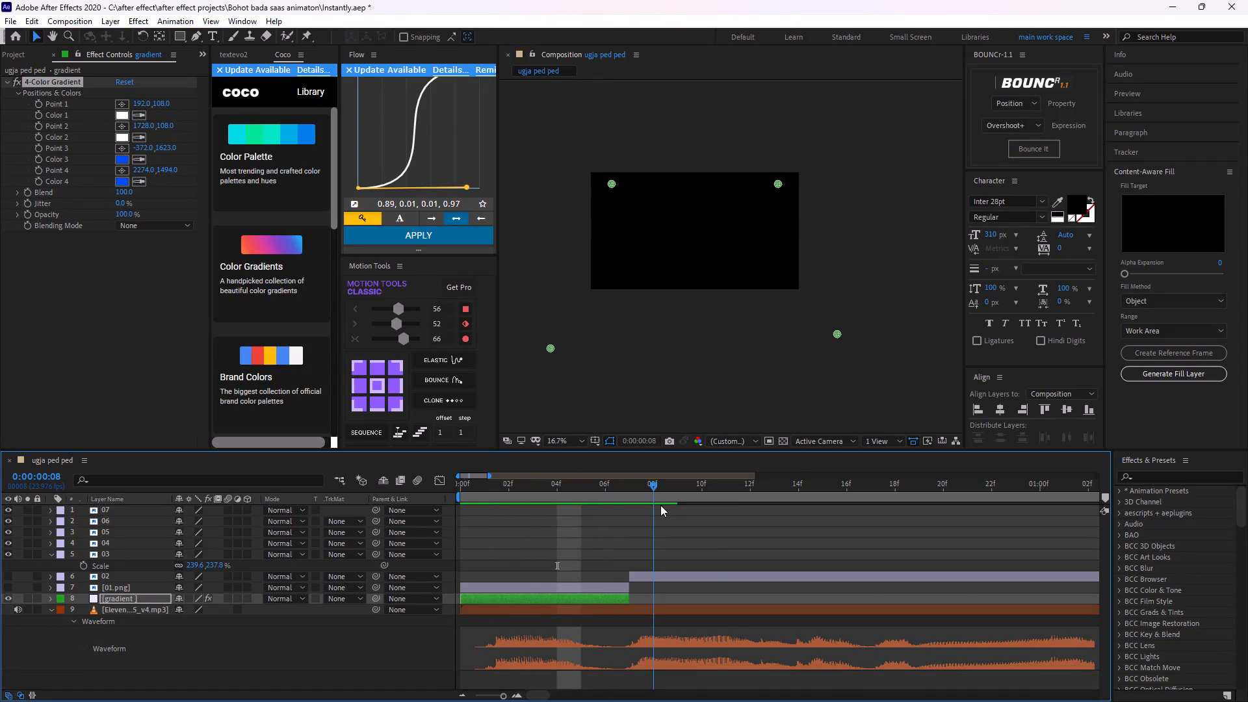
drag(660, 505, 600, 534)
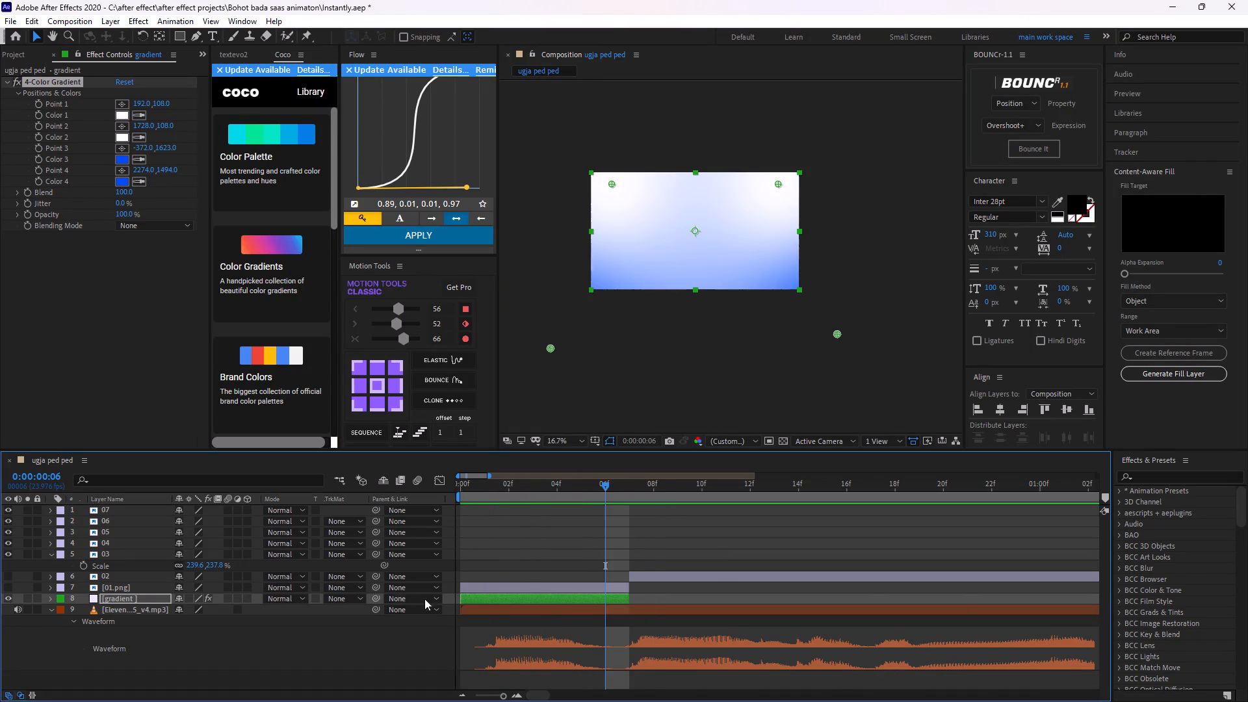
click(6, 587)
triple_click(6, 587)
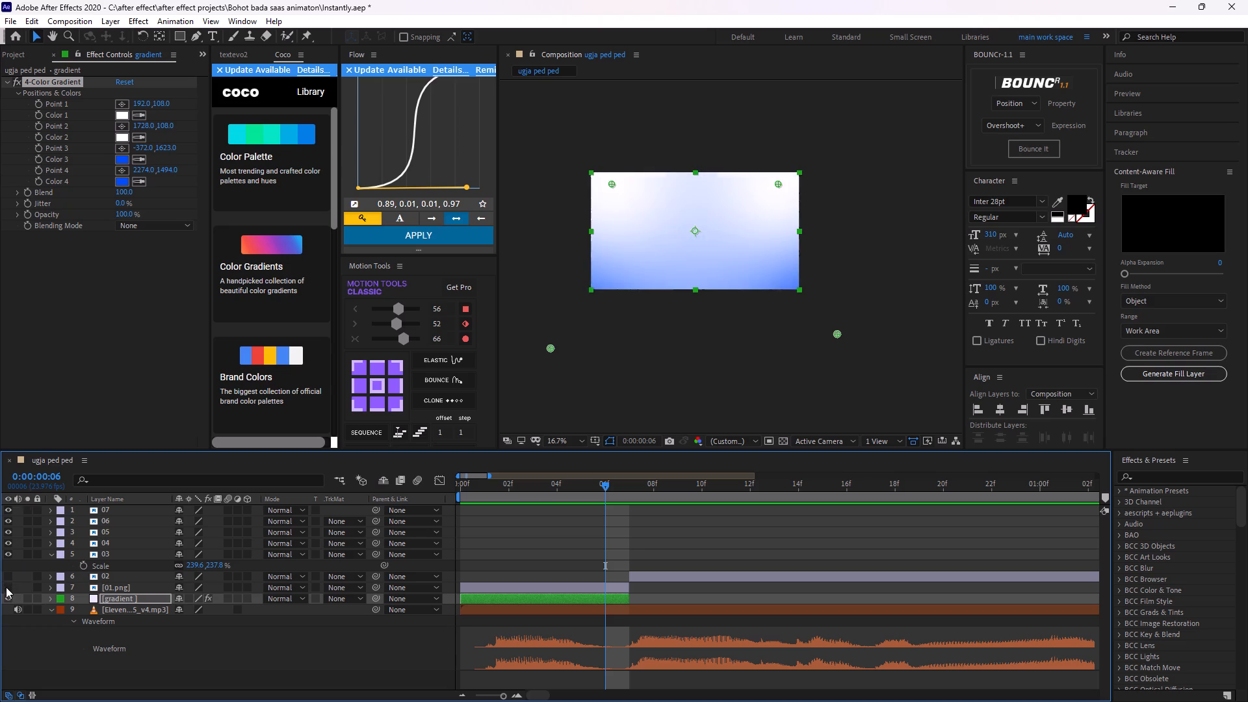
click(6, 587)
click(6, 587)
click(6, 587)
click(6, 587)
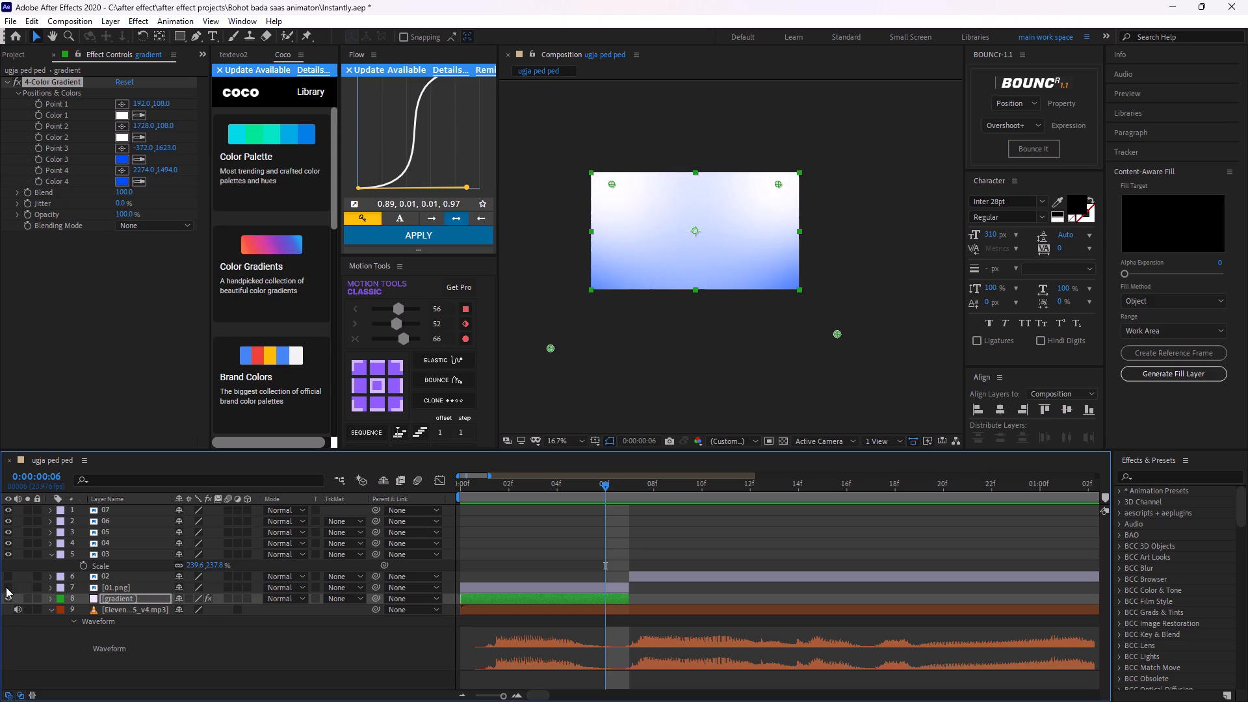
click(6, 587)
click(6, 587)
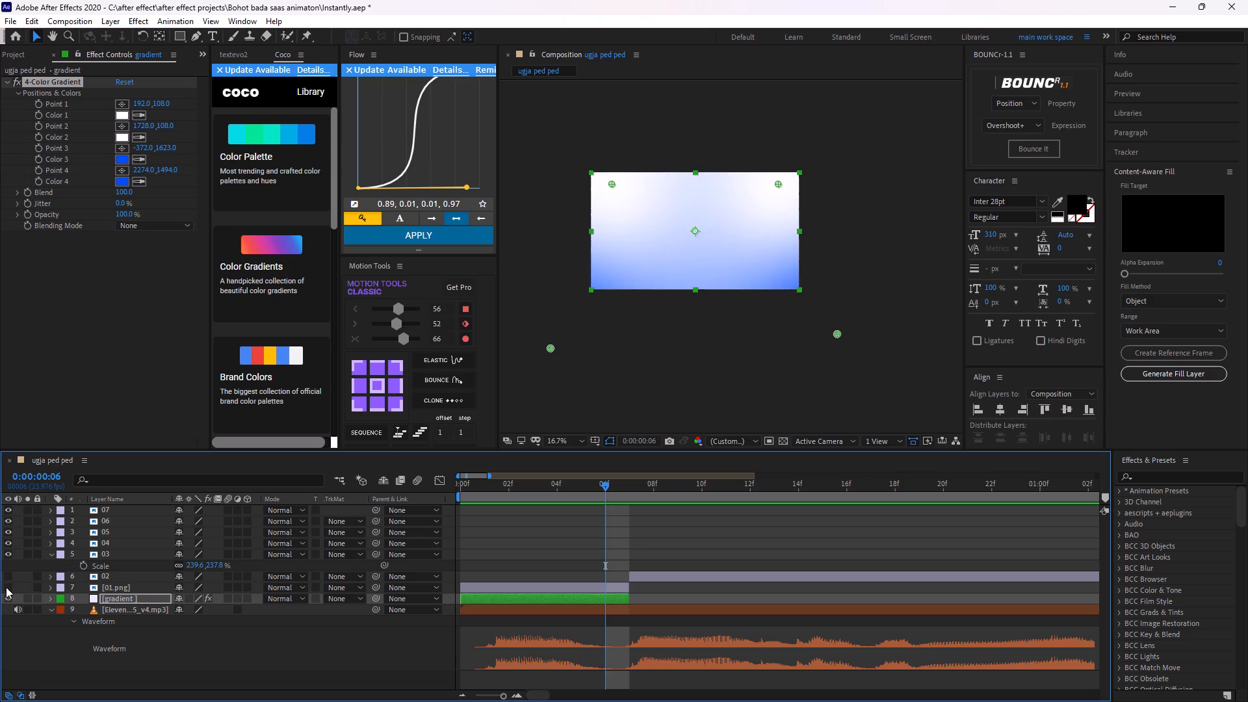
click(6, 587)
click(10, 586)
click(10, 586)
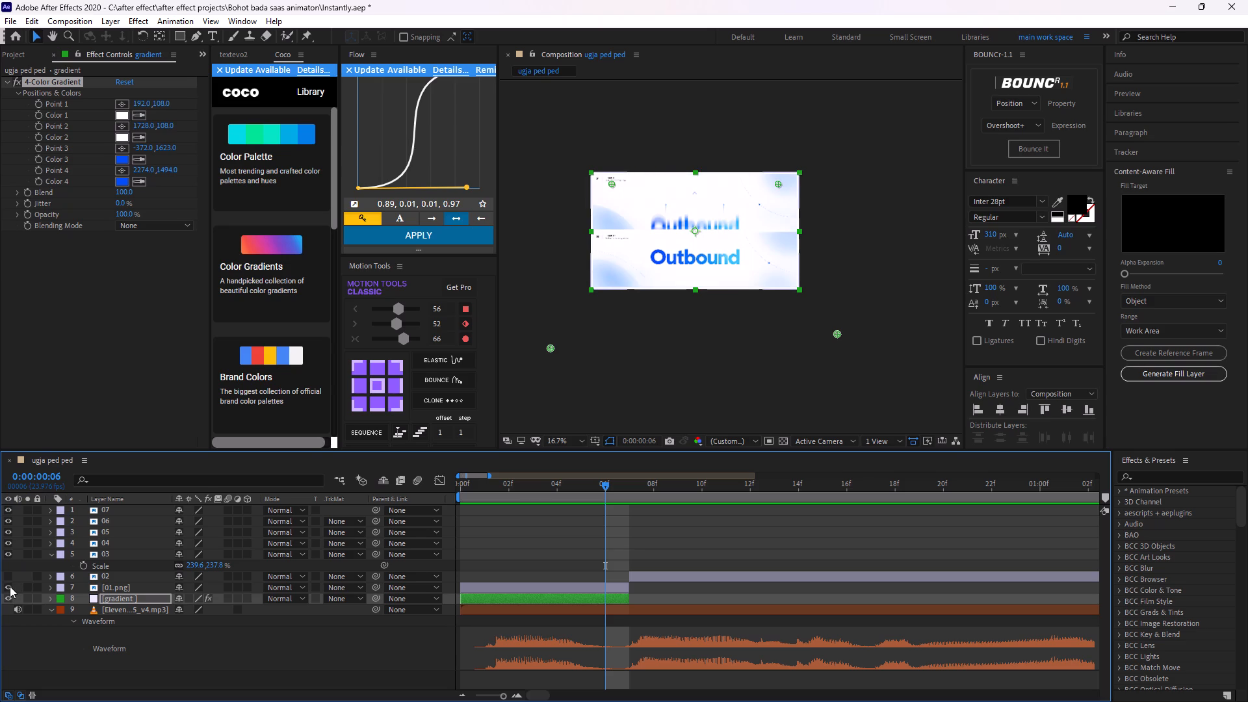
click(10, 586)
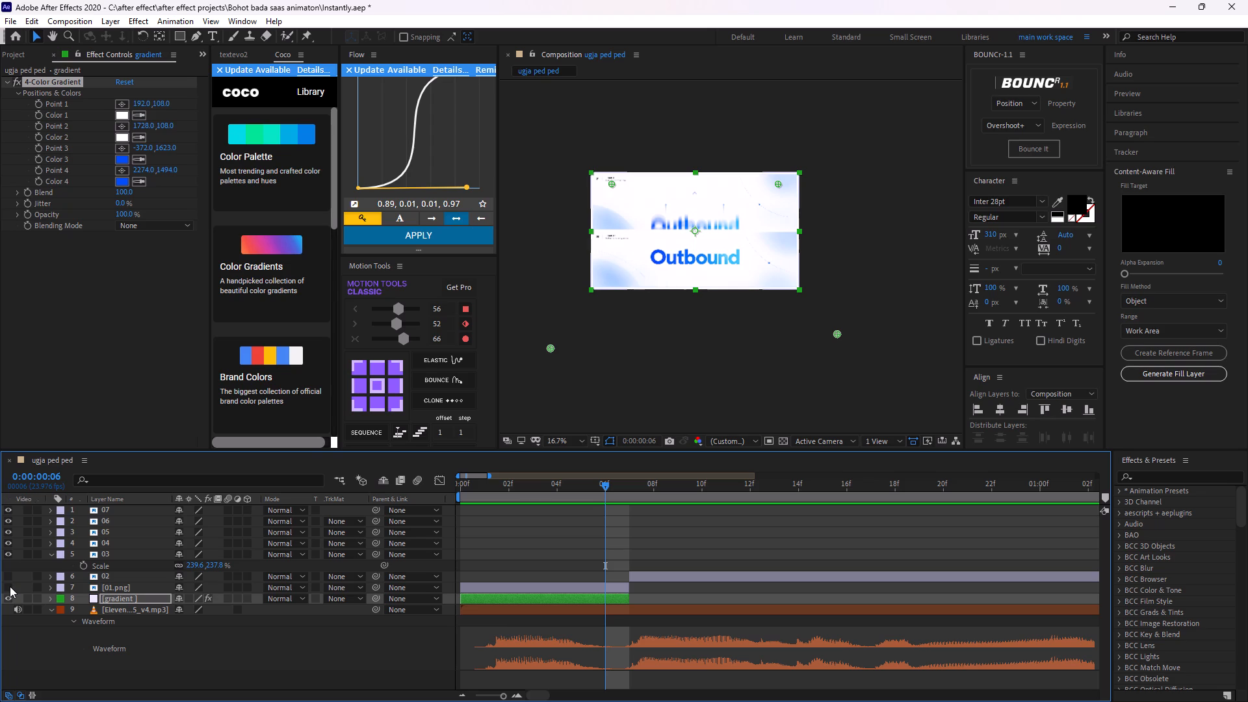
click(10, 586)
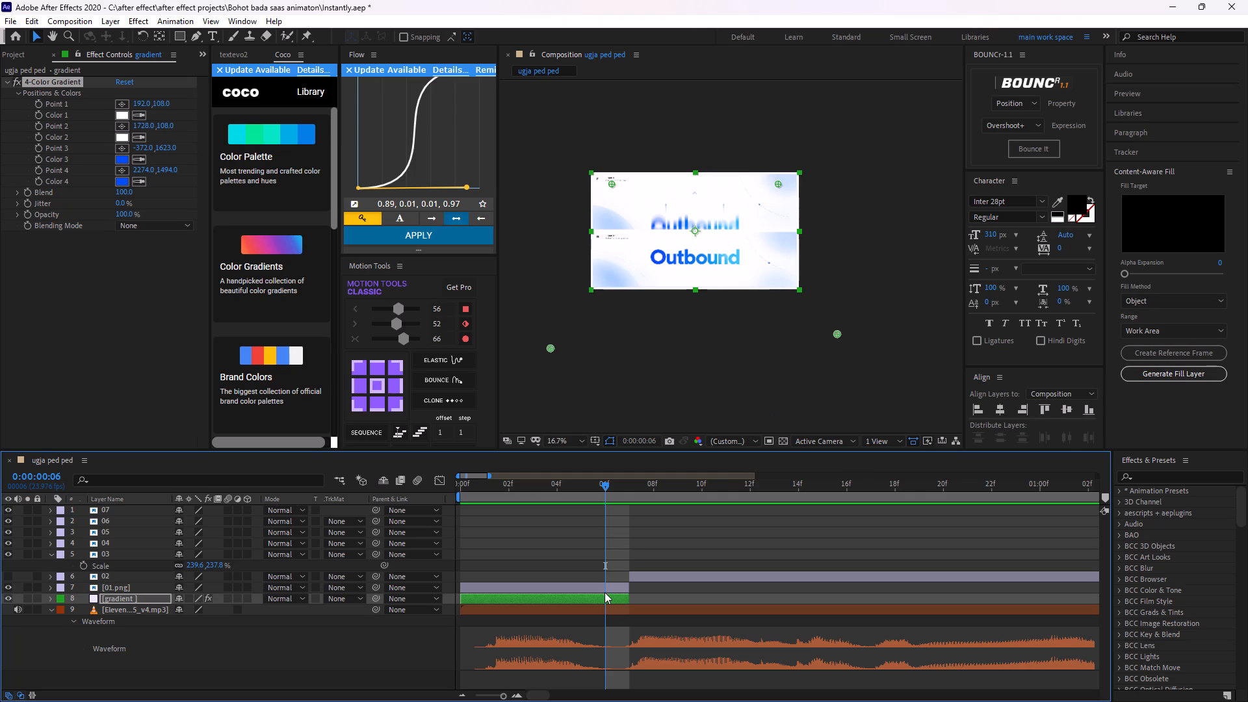
Show the 02 storyboard layer and scrub around frame 7 to compare it with the 01.png frame.
click(614, 545)
drag(606, 485, 458, 547)
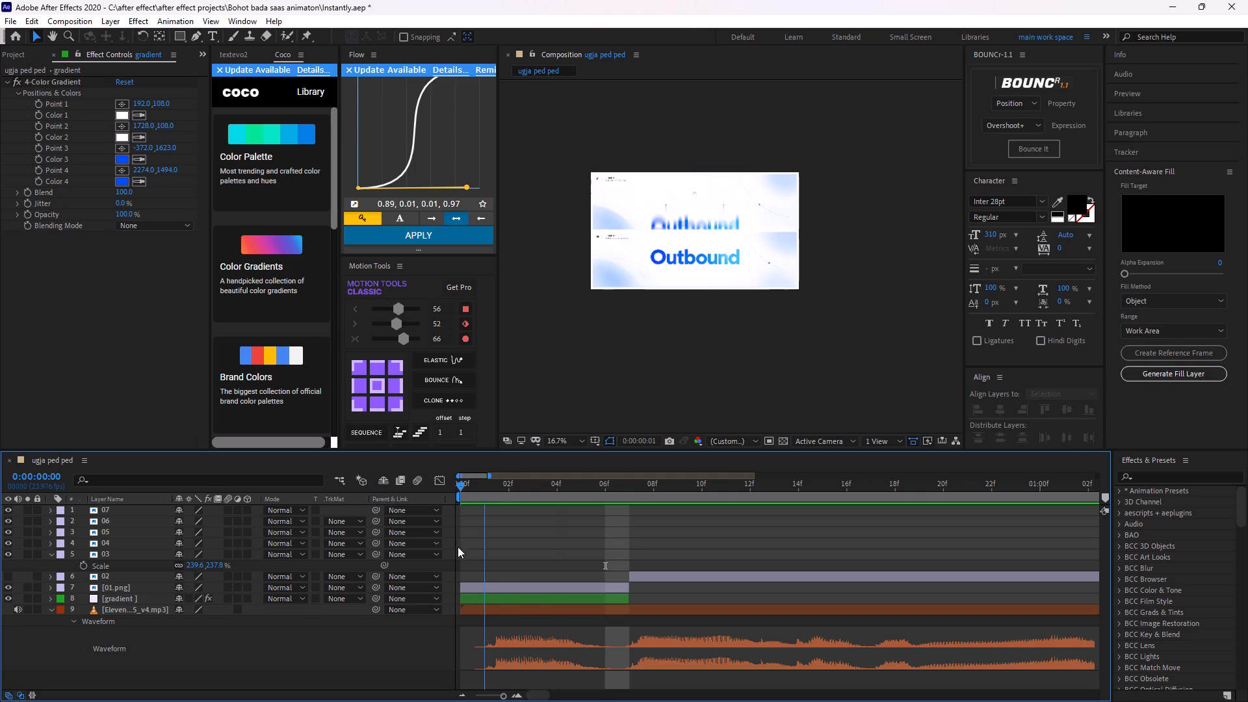
drag(458, 547, 636, 564)
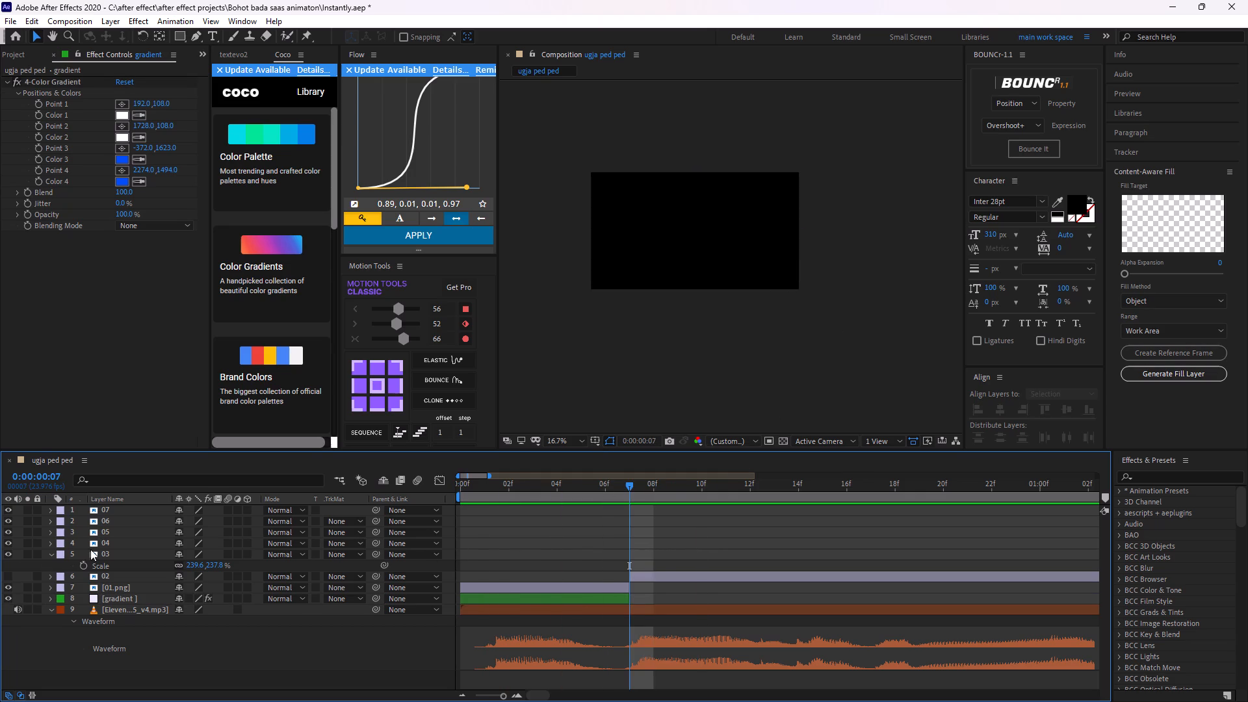
click(6, 578)
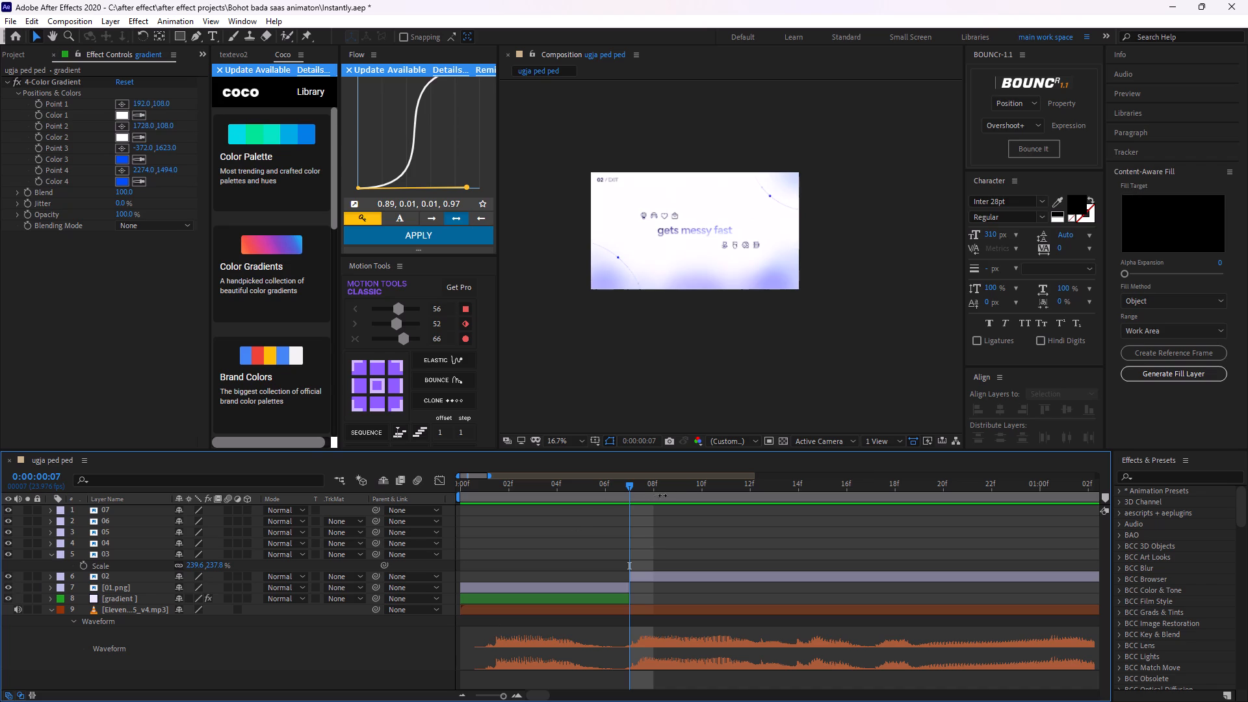
drag(632, 484, 627, 502)
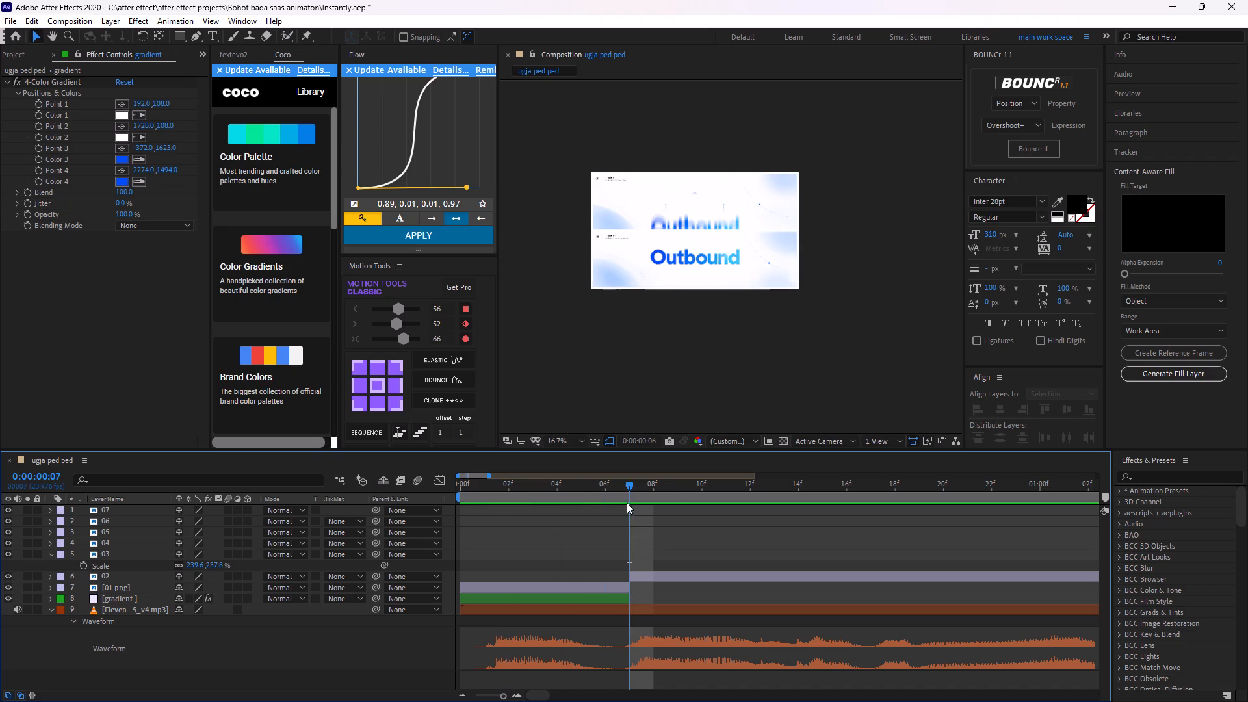
drag(627, 502, 643, 486)
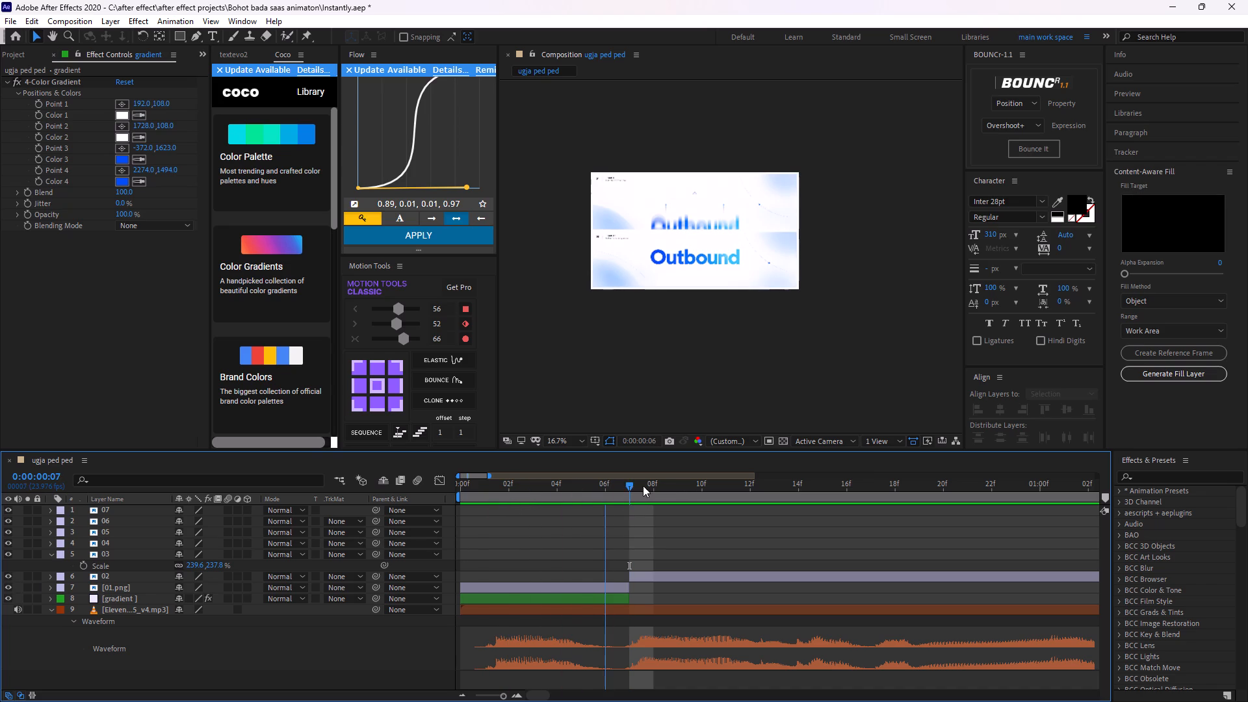
drag(643, 486, 604, 471)
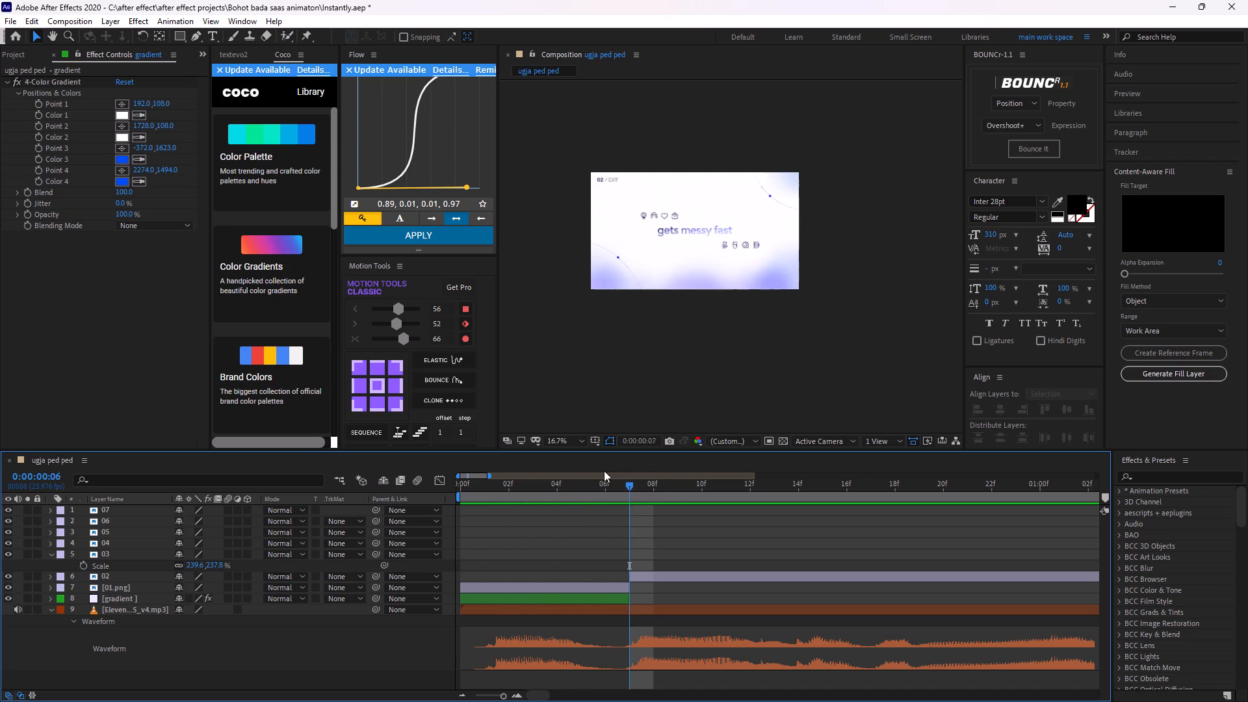
drag(604, 471, 651, 463)
drag(651, 463, 625, 494)
Delete the Best Mo...mp4 video from the project's storyboard folder.
click(18, 48)
click(50, 245)
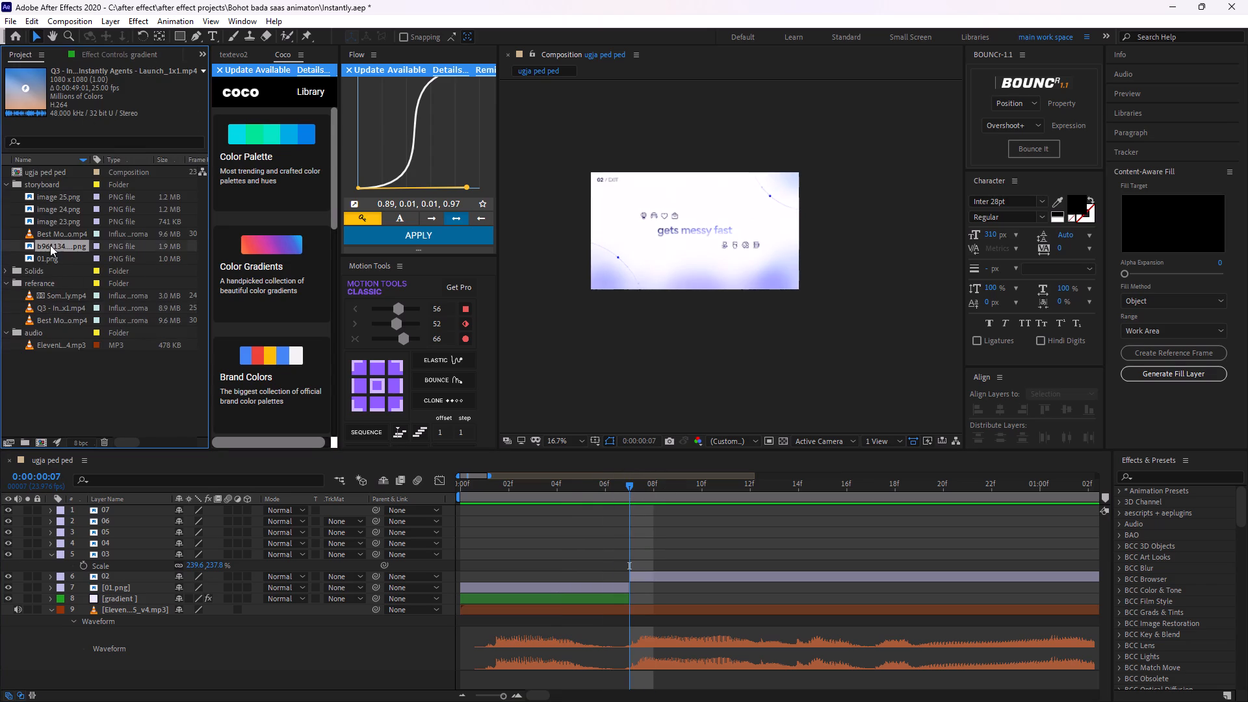
click(66, 234)
click(51, 228)
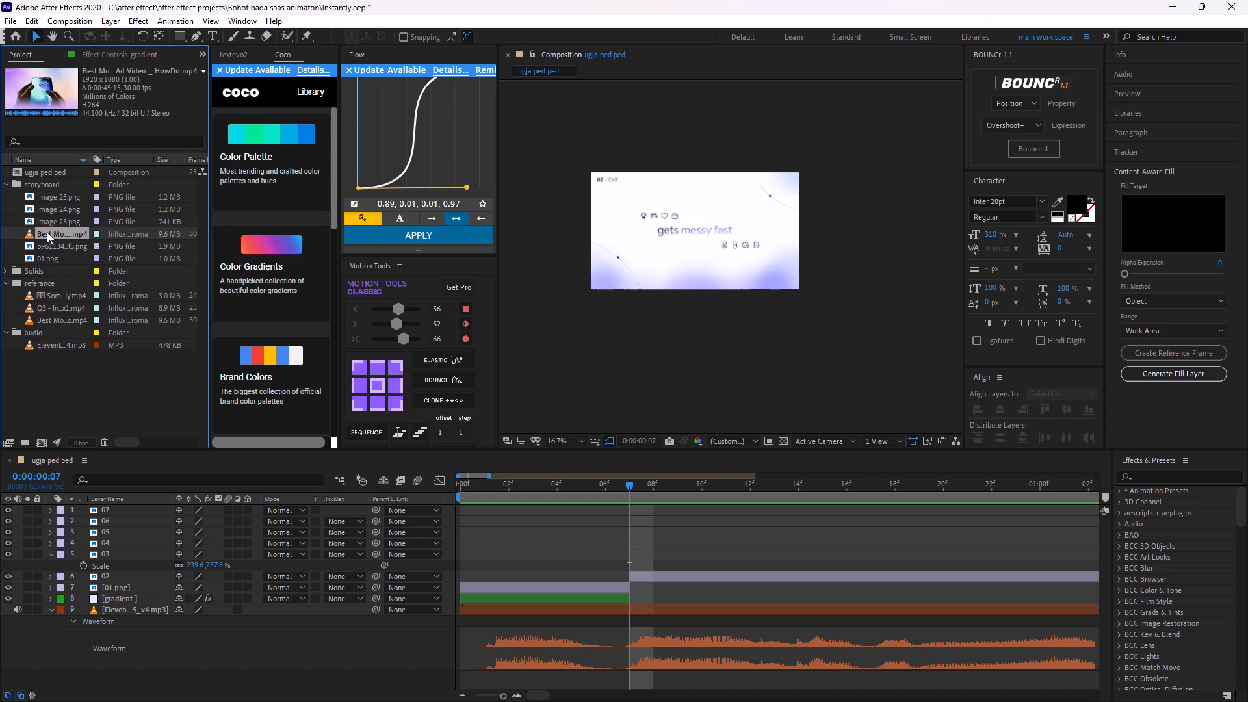
key(BackSpace)
Add the Best Mo...mp4 video from the referance folder to the composition as the top layer, above layer 07.
click(68, 315)
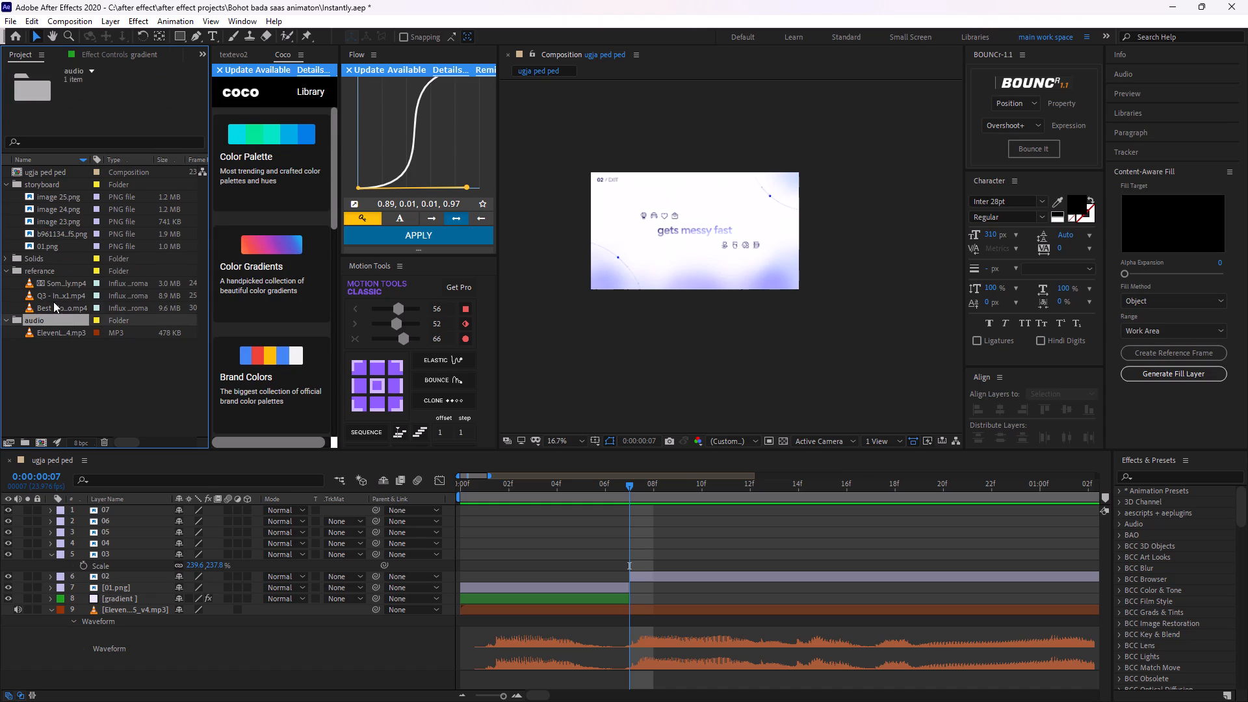
click(53, 302)
drag(43, 305, 100, 510)
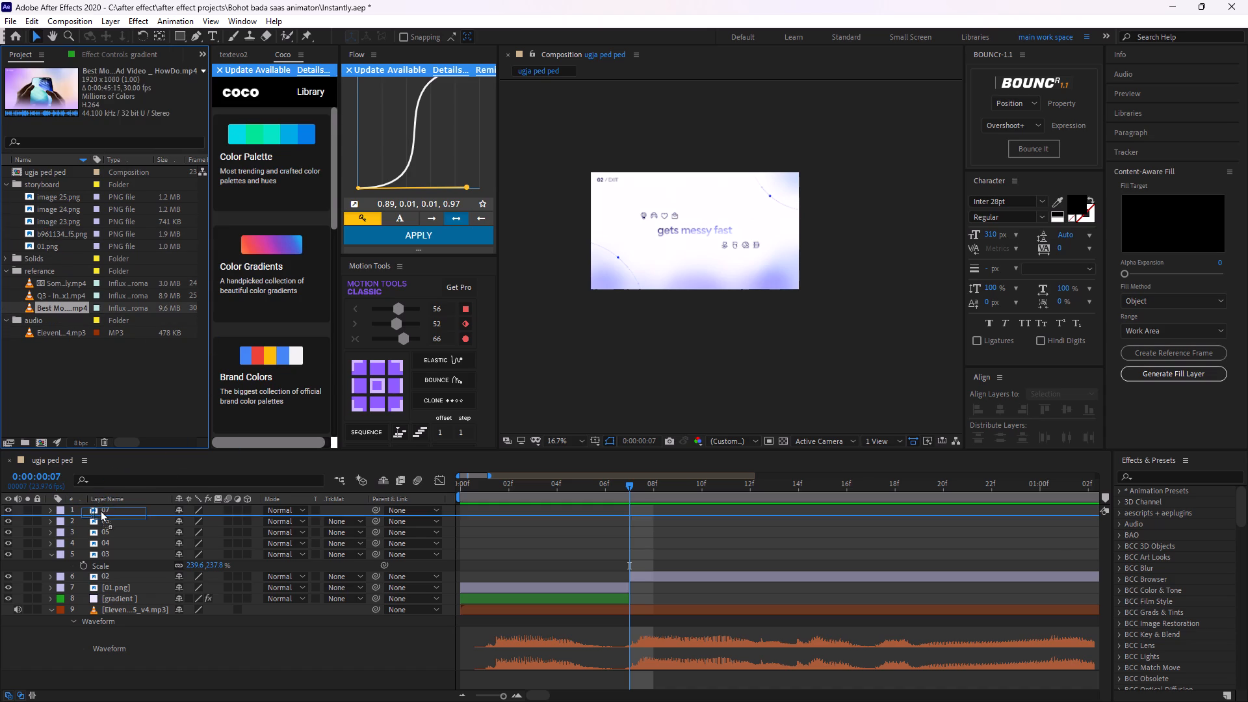
drag(100, 510, 105, 506)
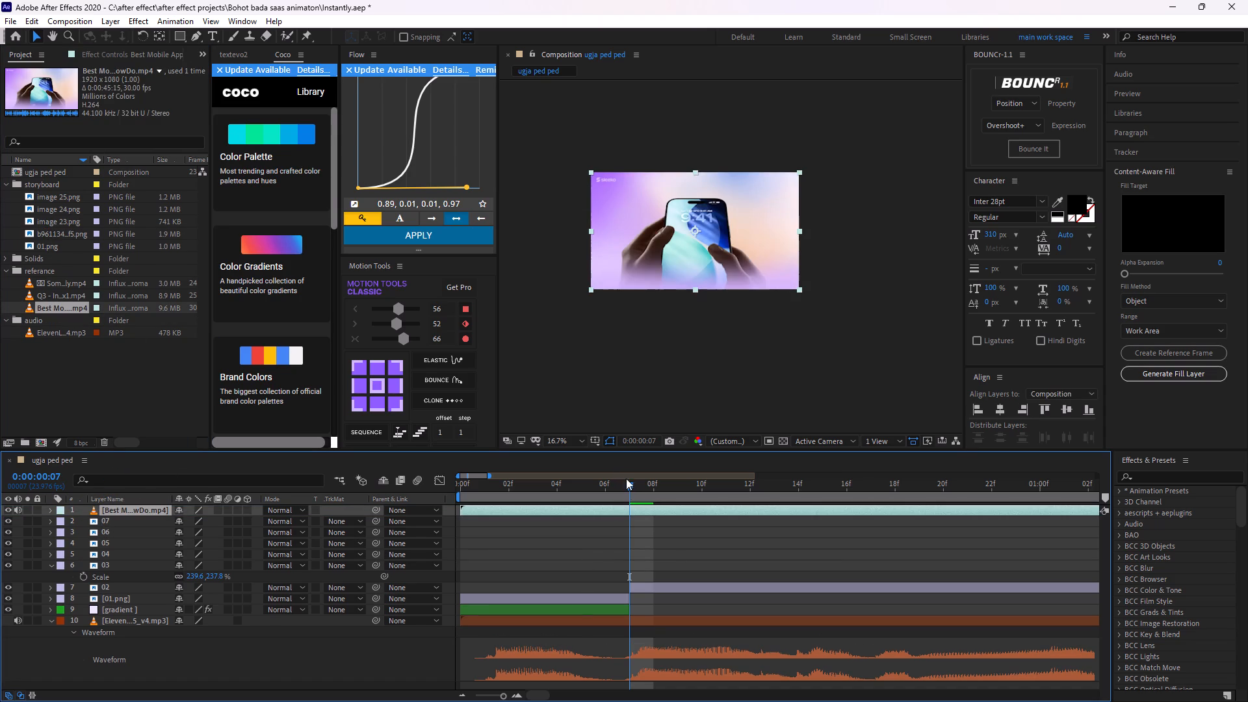
Play the reference video from the start of the composition and examine its opening phone scene.
drag(630, 489, 419, 523)
key(space)
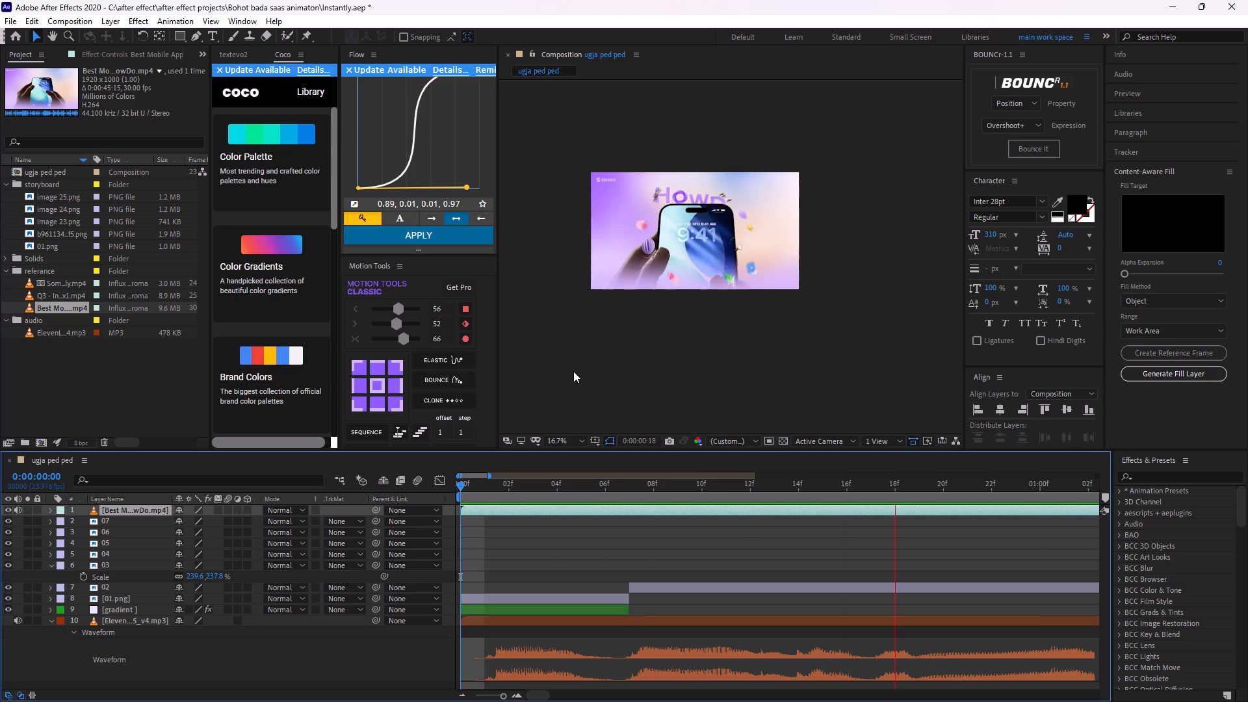
key(space)
alt+scroll(743, 523, up, 1)
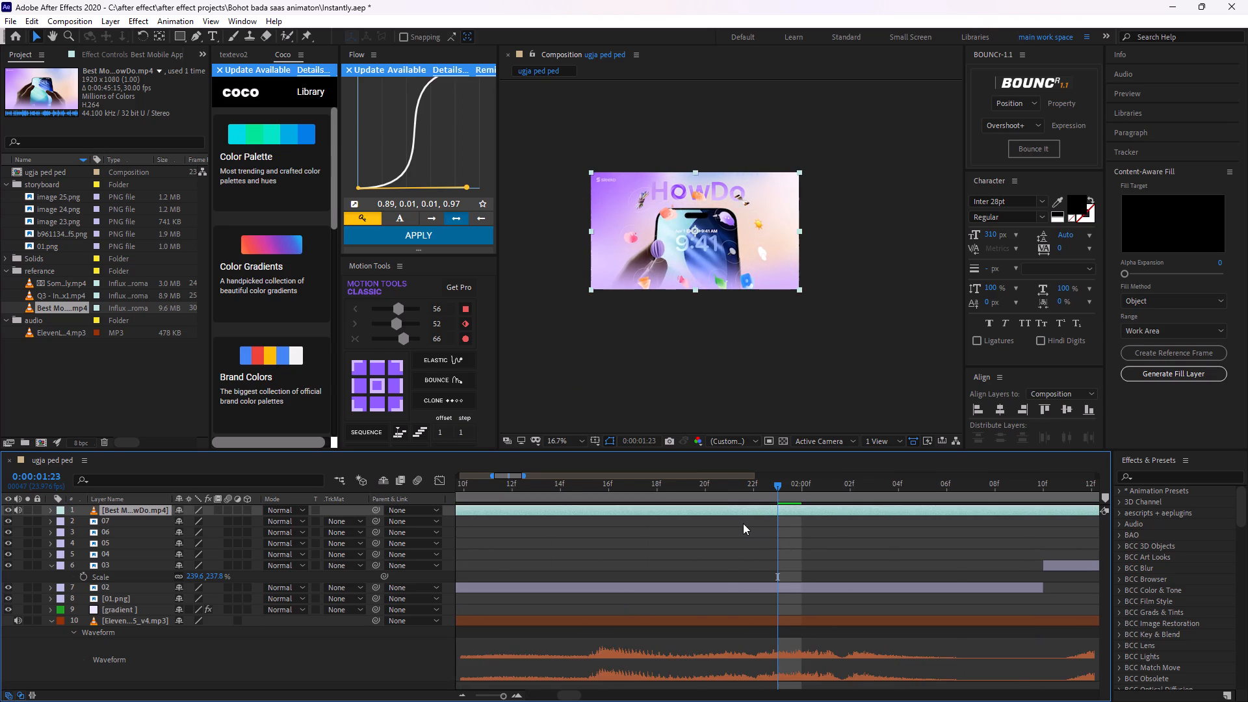
alt+scroll(773, 534, down, 2)
middle_drag(795, 538, 617, 555)
key(space)
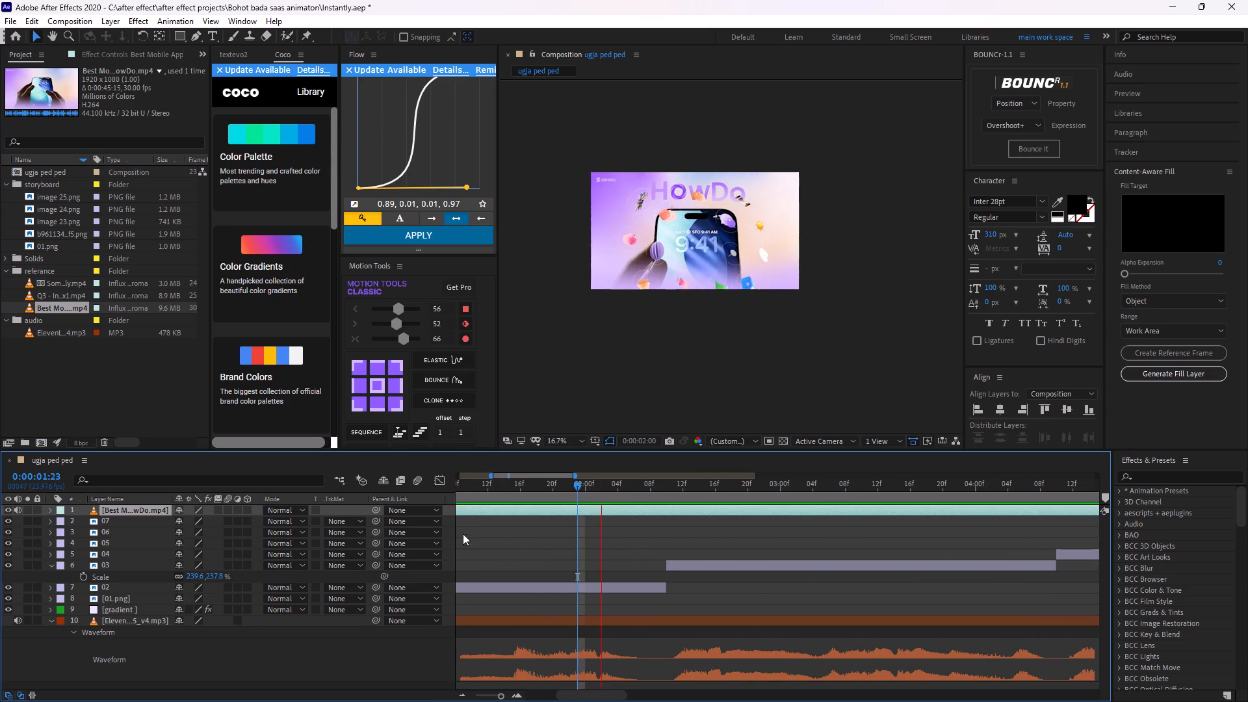
key(space)
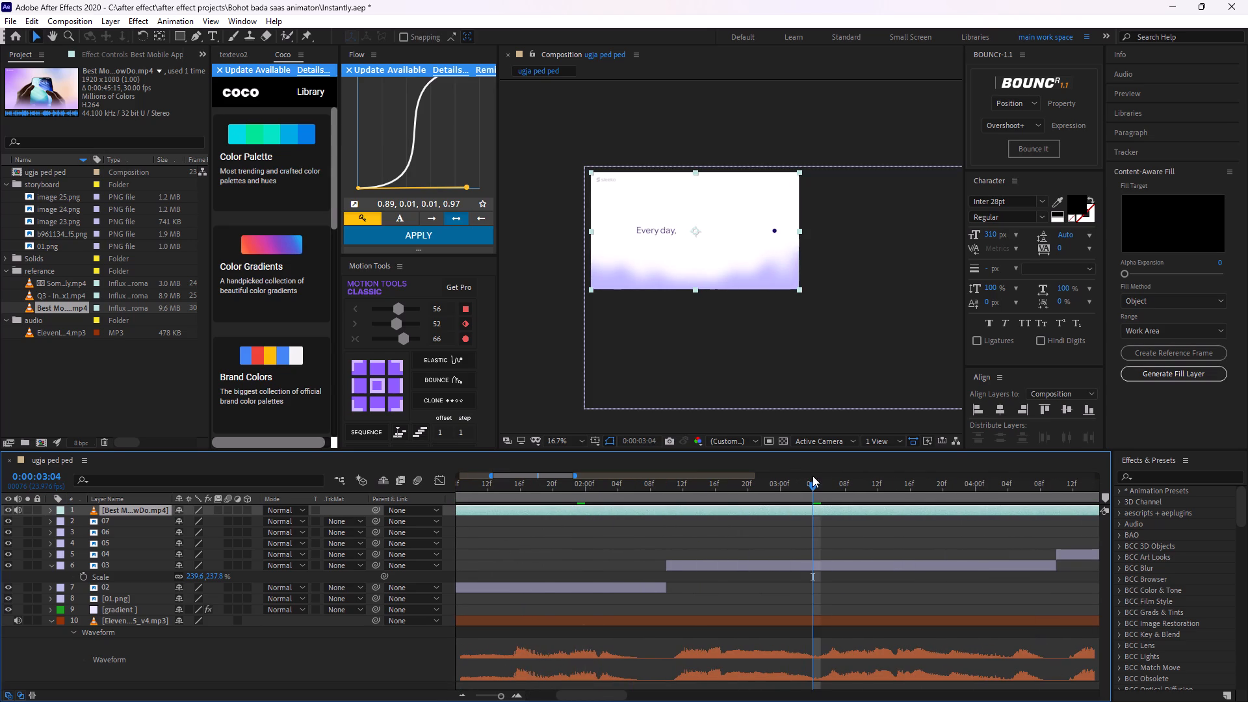
Split the reference video layer at 0:00:02:18, where the "Every day" text scene begins, and delete the part before it.
drag(812, 476, 759, 503)
drag(816, 482, 705, 508)
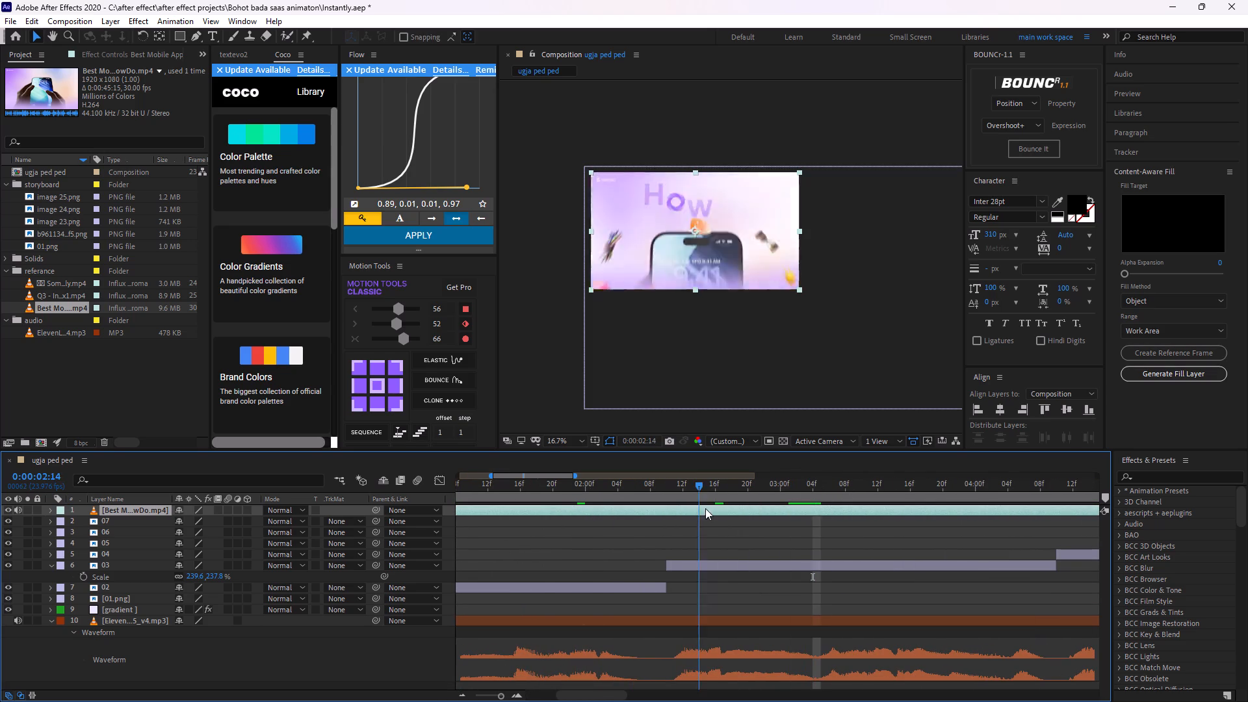
drag(705, 508, 766, 518)
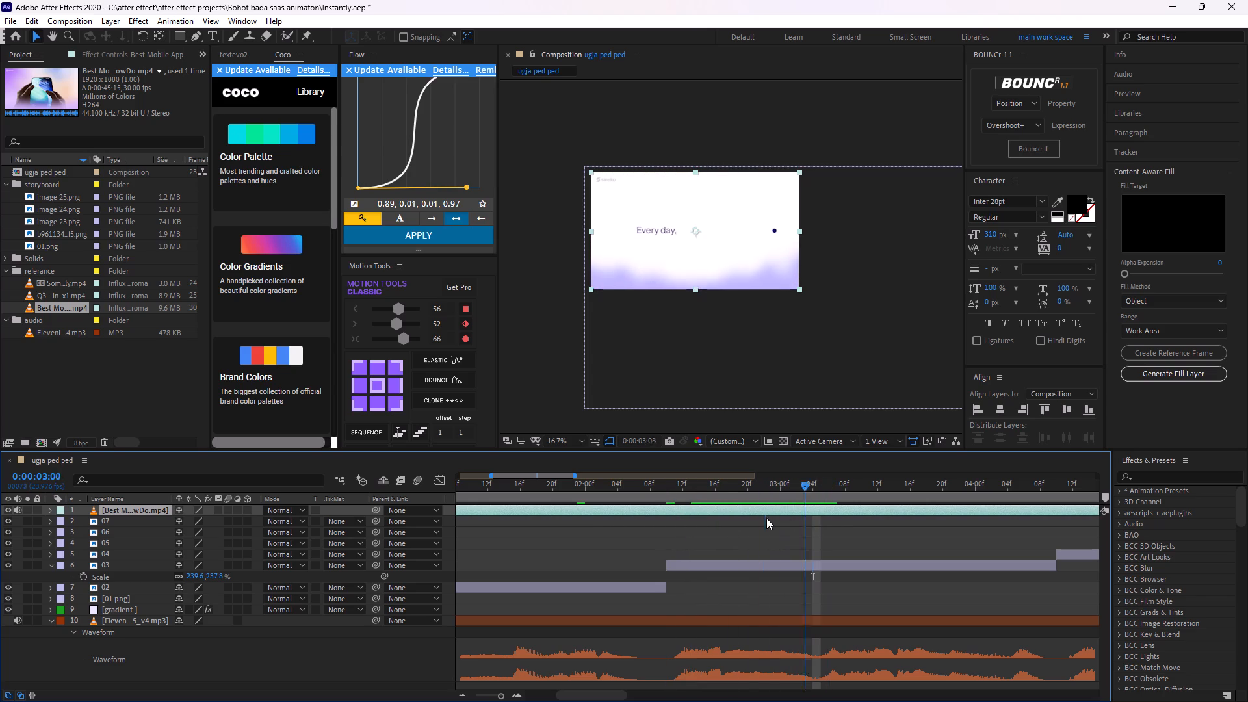
drag(766, 518, 738, 526)
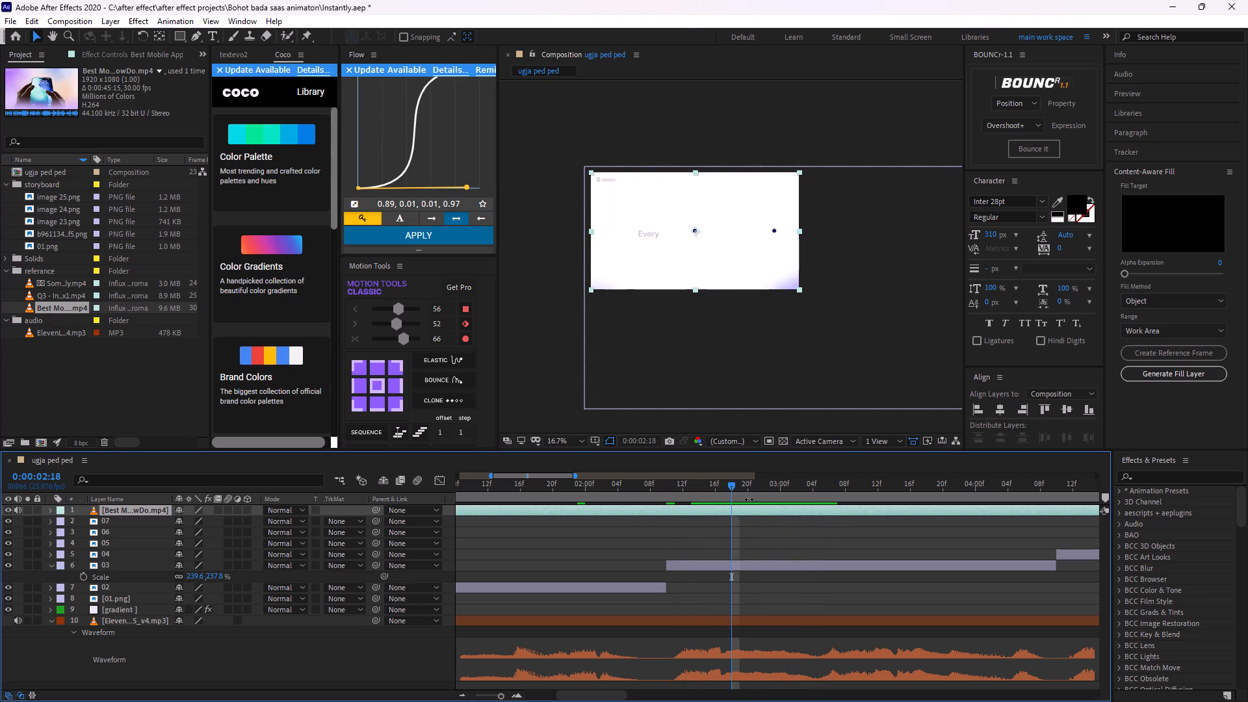
click(749, 499)
click(738, 507)
key(ctrl+shift+d)
click(669, 514)
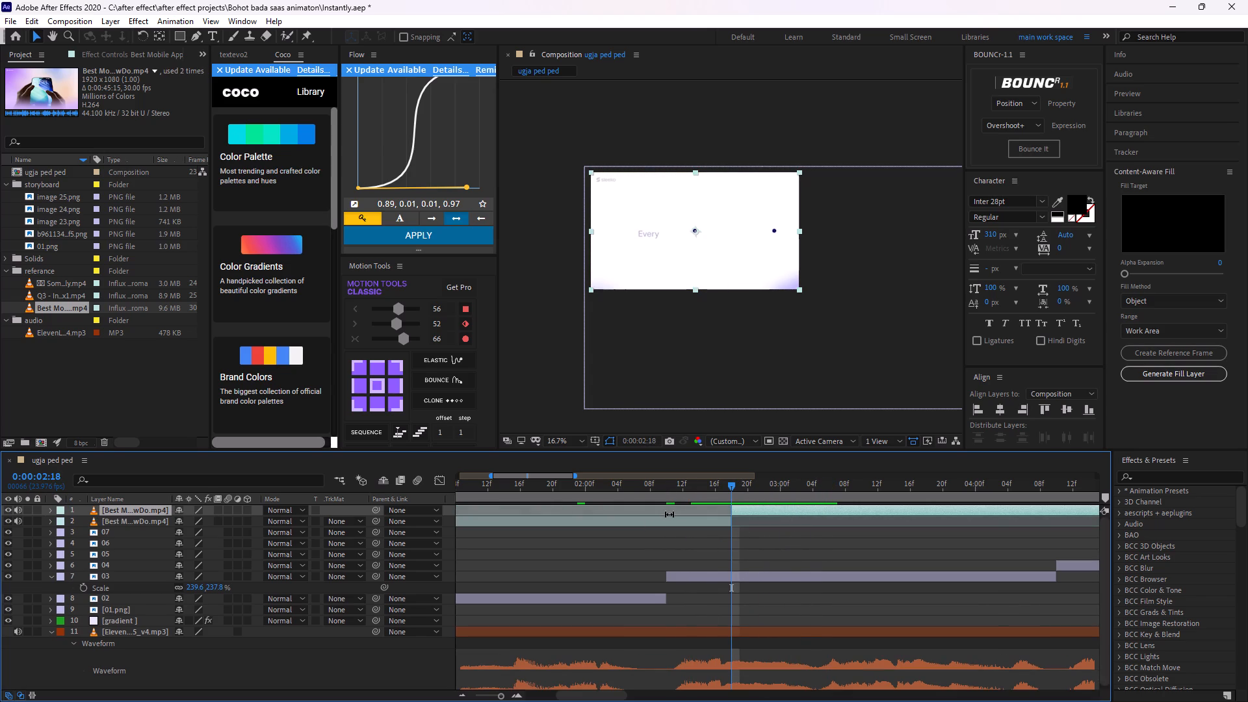
click(672, 519)
key(BackSpace)
Move the trimmed reference video layer so that it starts at 0:00:00:00.
drag(760, 508, 612, 532)
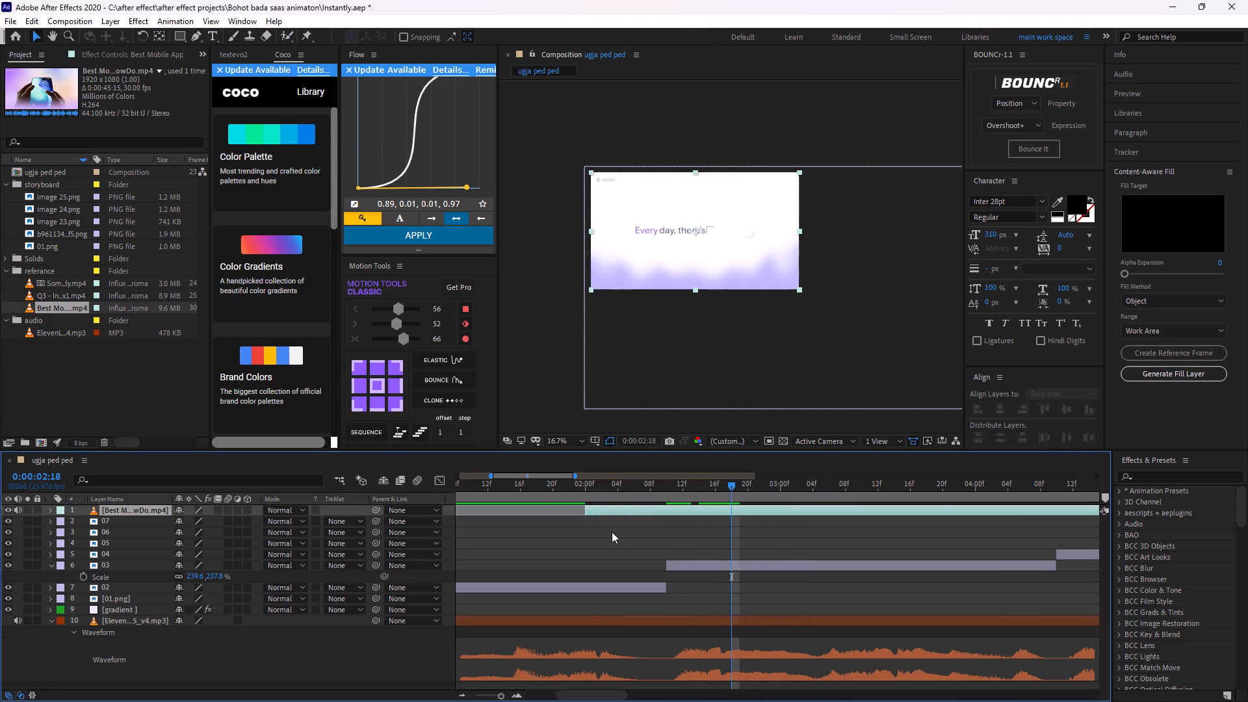
alt+scroll(612, 532, down, 2)
alt+scroll(621, 529, up, 1)
alt+scroll(621, 529, down, 1)
alt+scroll(621, 529, up, 1)
alt+scroll(621, 529, down, 3)
middle_drag(581, 530, 1009, 553)
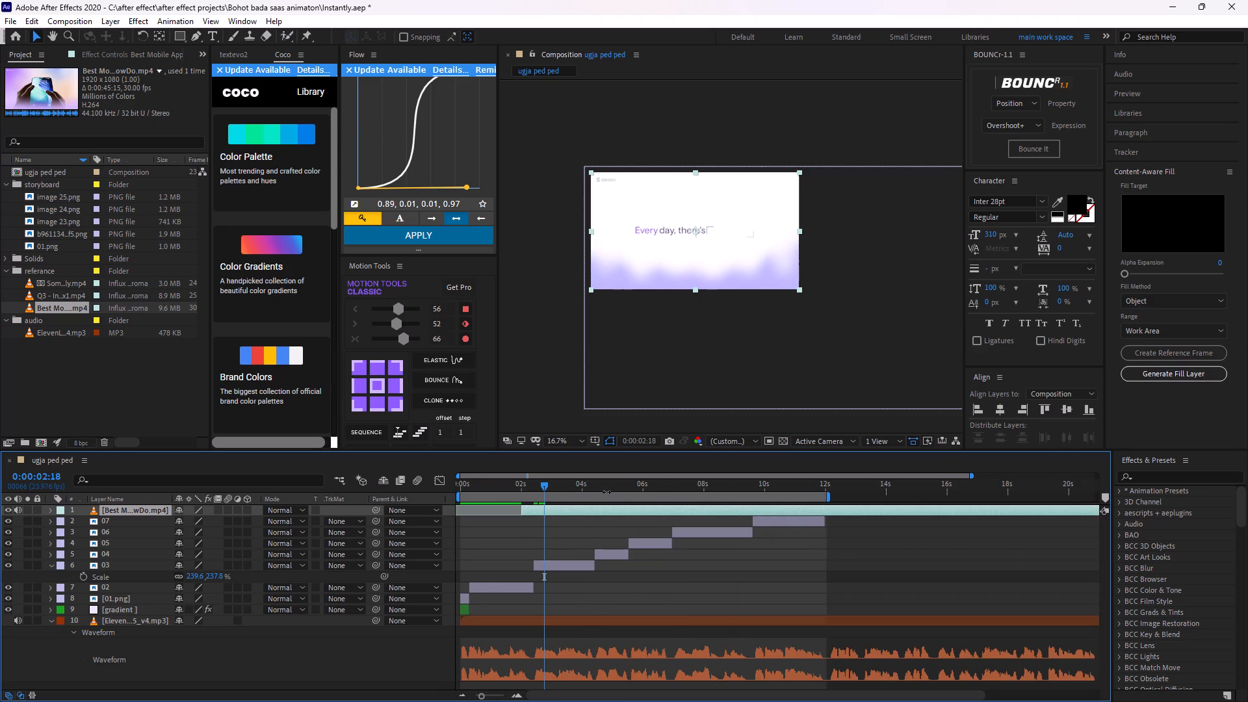
drag(544, 486, 255, 493)
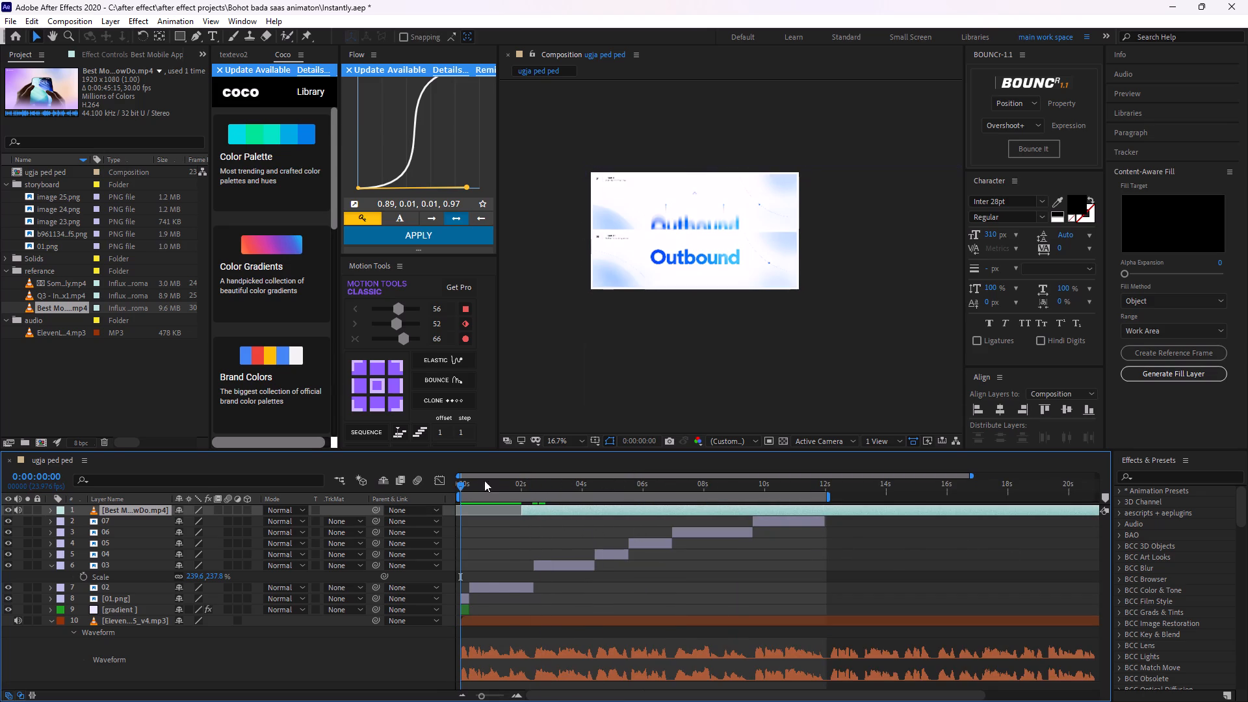
key(bracketleft)
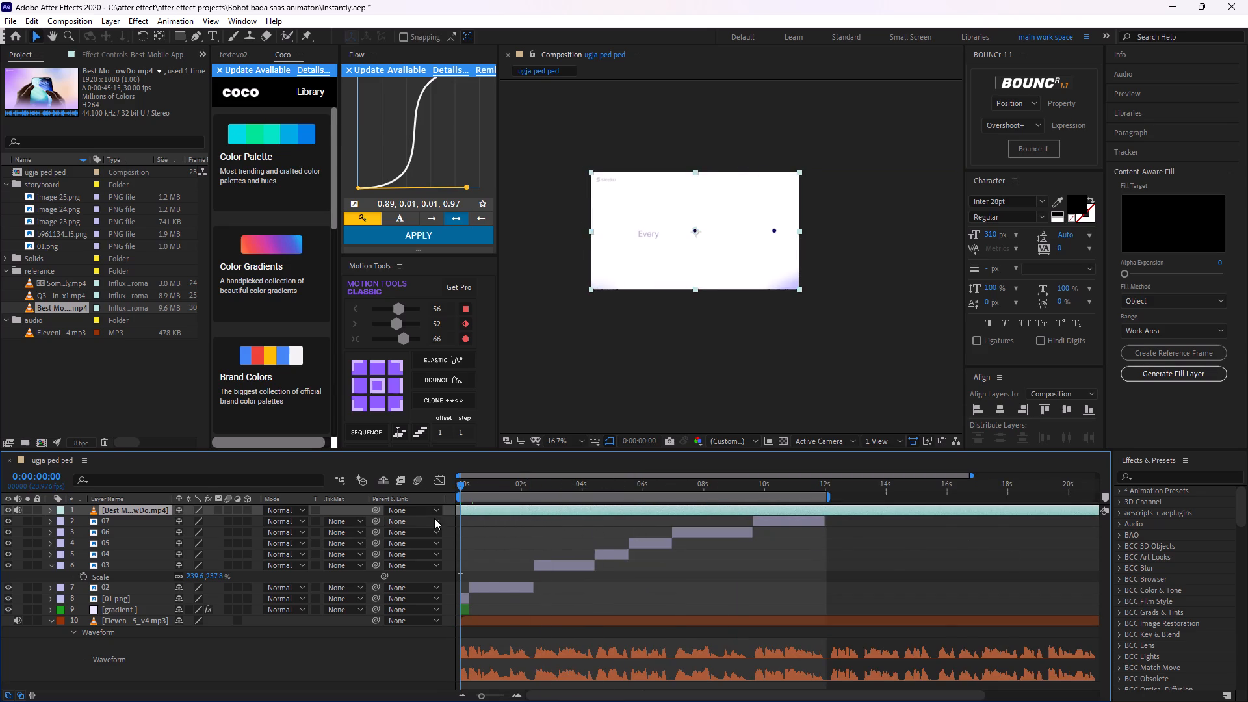
Mute the reference video layer's audio and preview its text animation against the voiceover.
key(space)
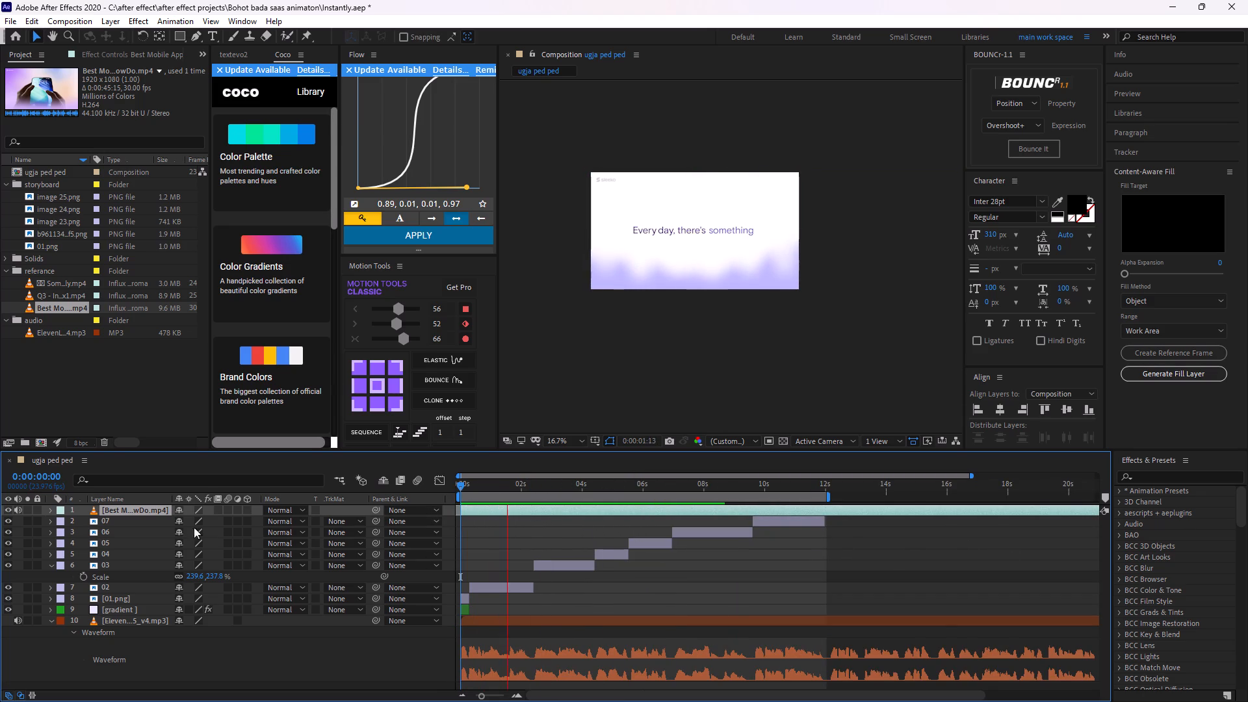
key(space)
click(17, 507)
key(space)
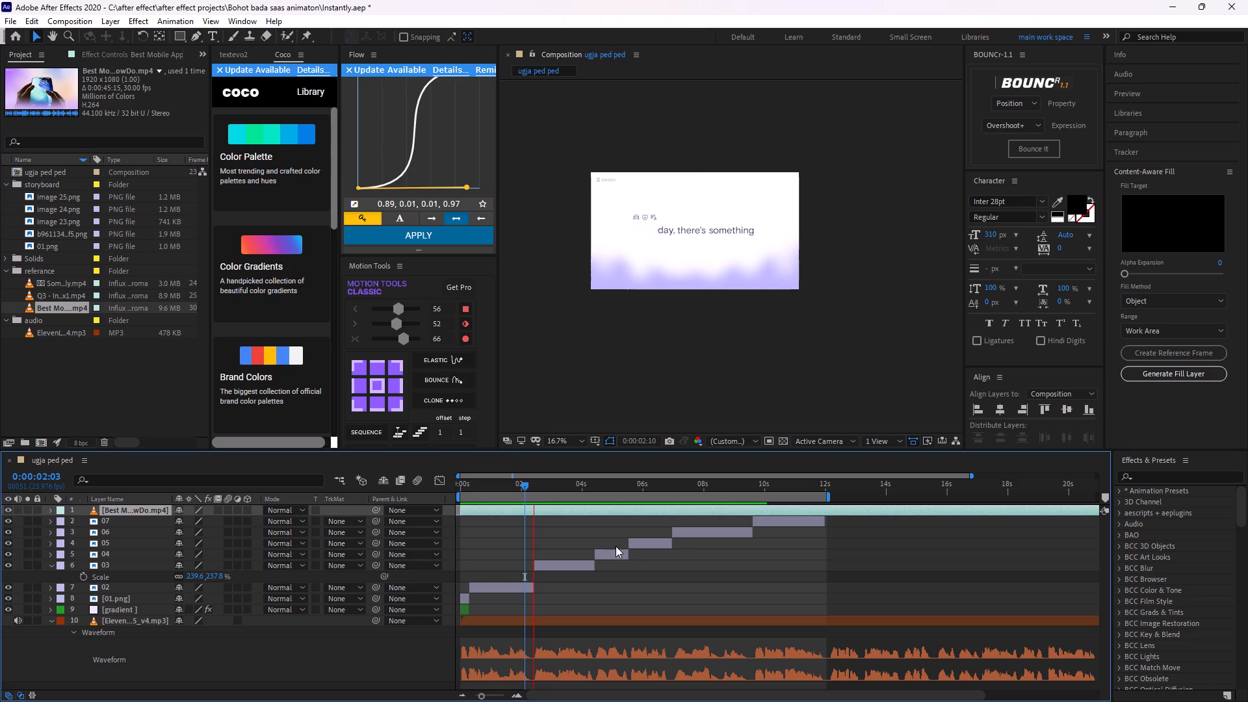
Preview the reference video's text animation against the voiceover up to "exciting to figure out.", and return to its opening at 0:00:00:00.
key(space)
key(space)
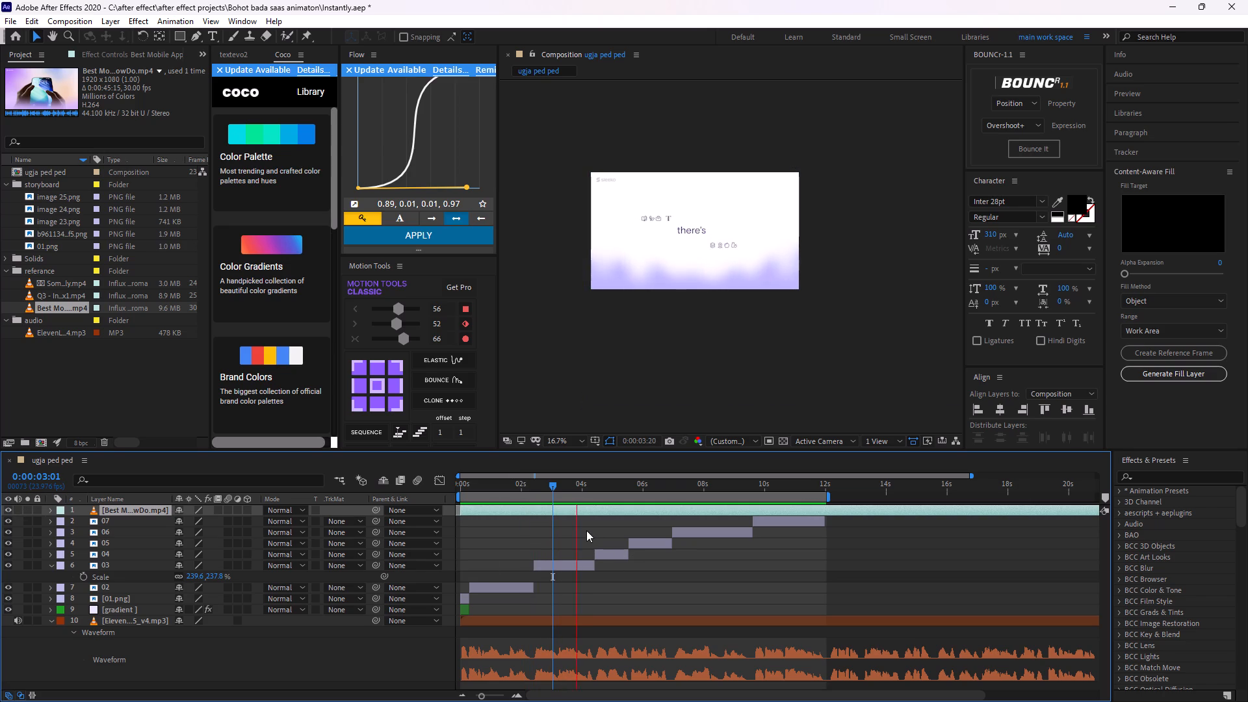
key(space)
key(space)
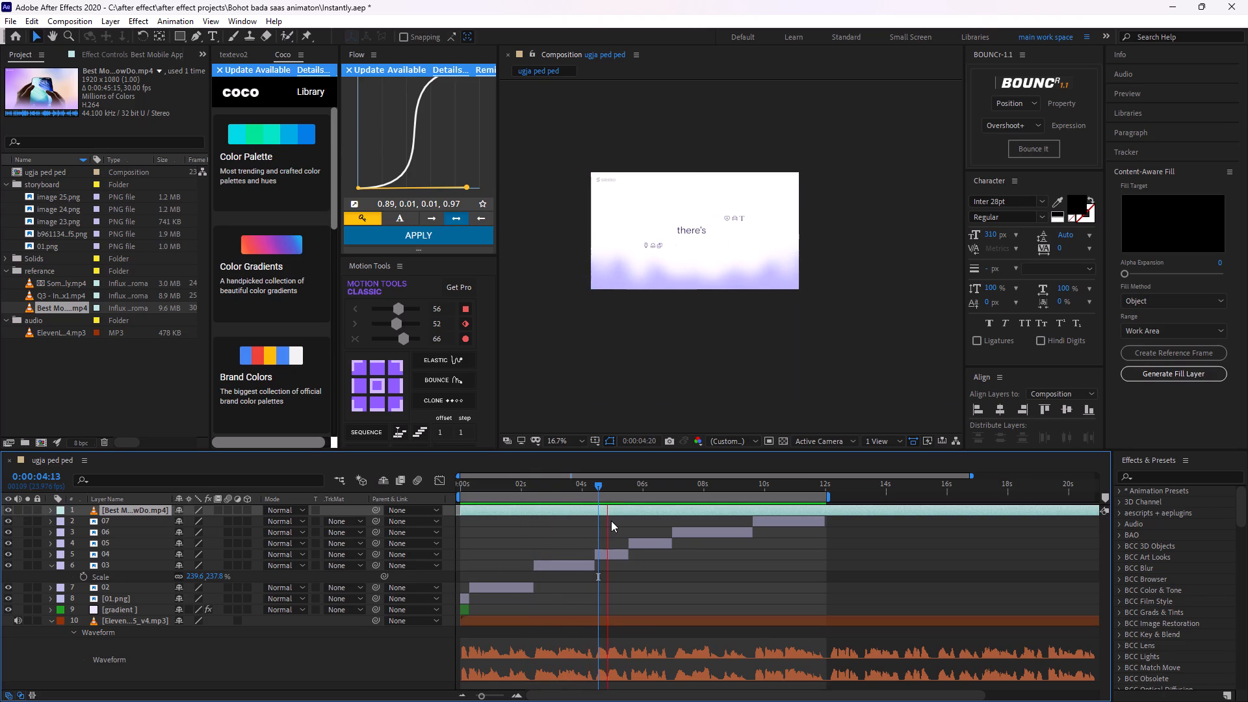
key(space)
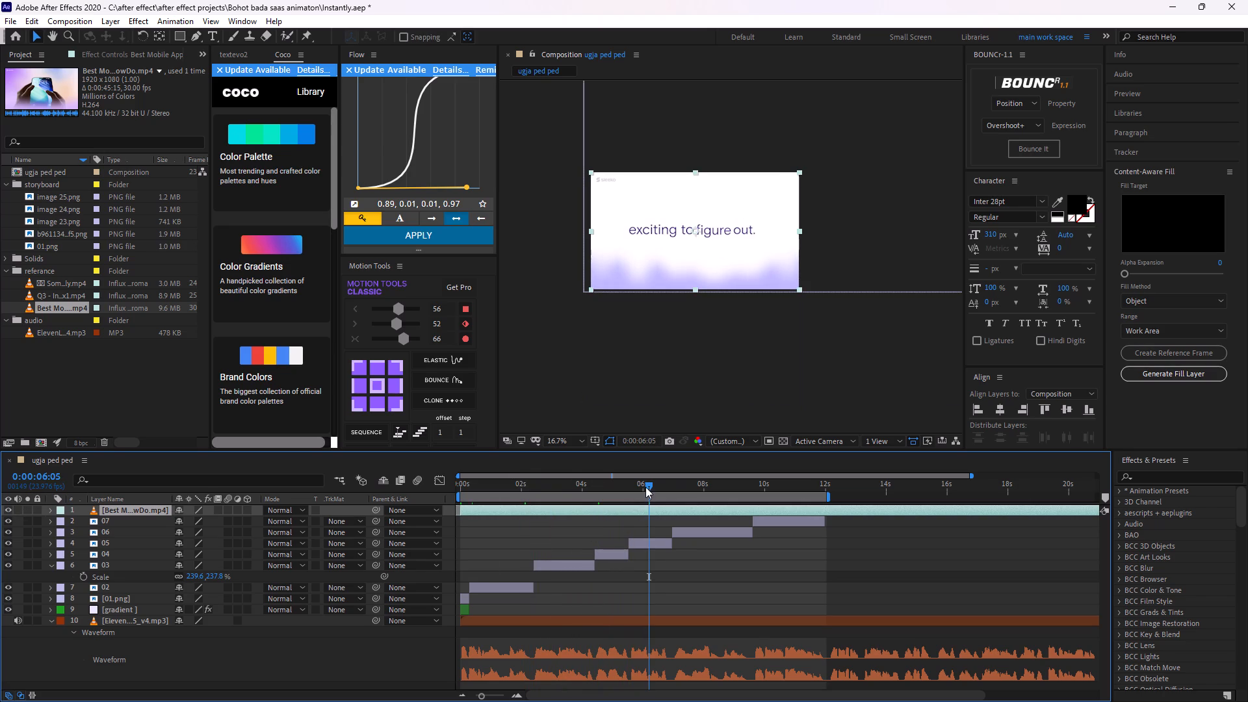
drag(645, 487, 645, 489)
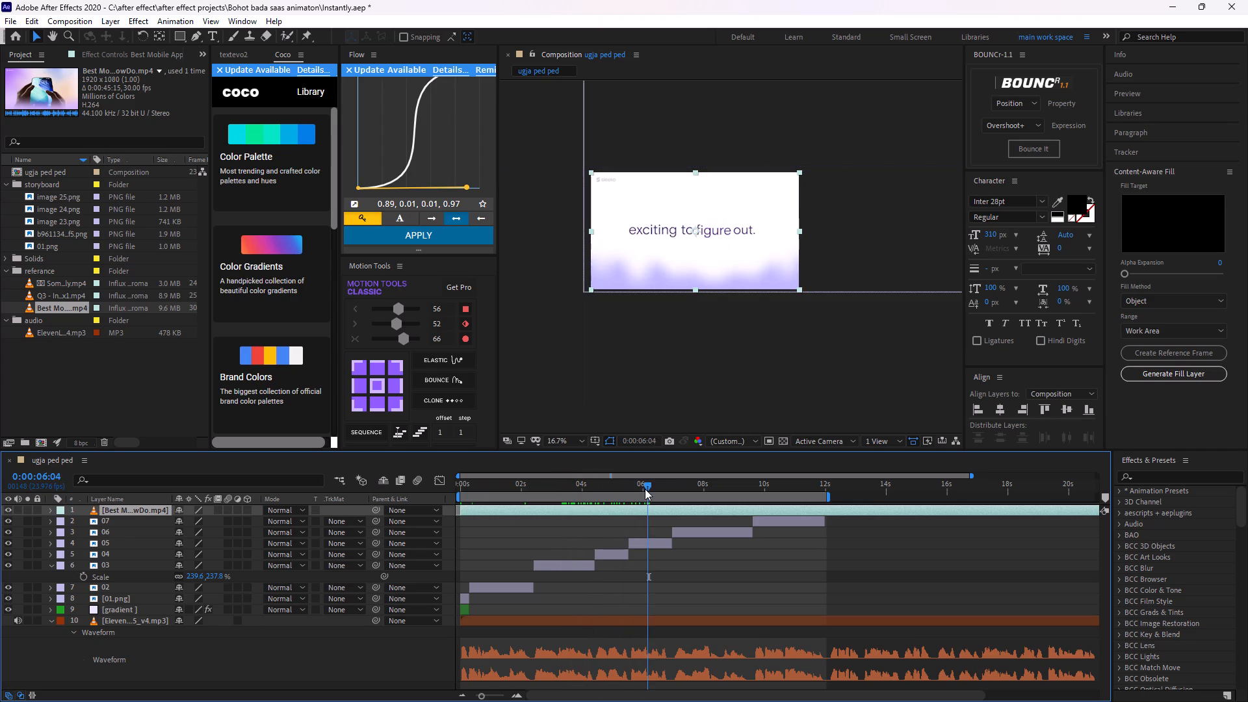
drag(645, 489, 438, 479)
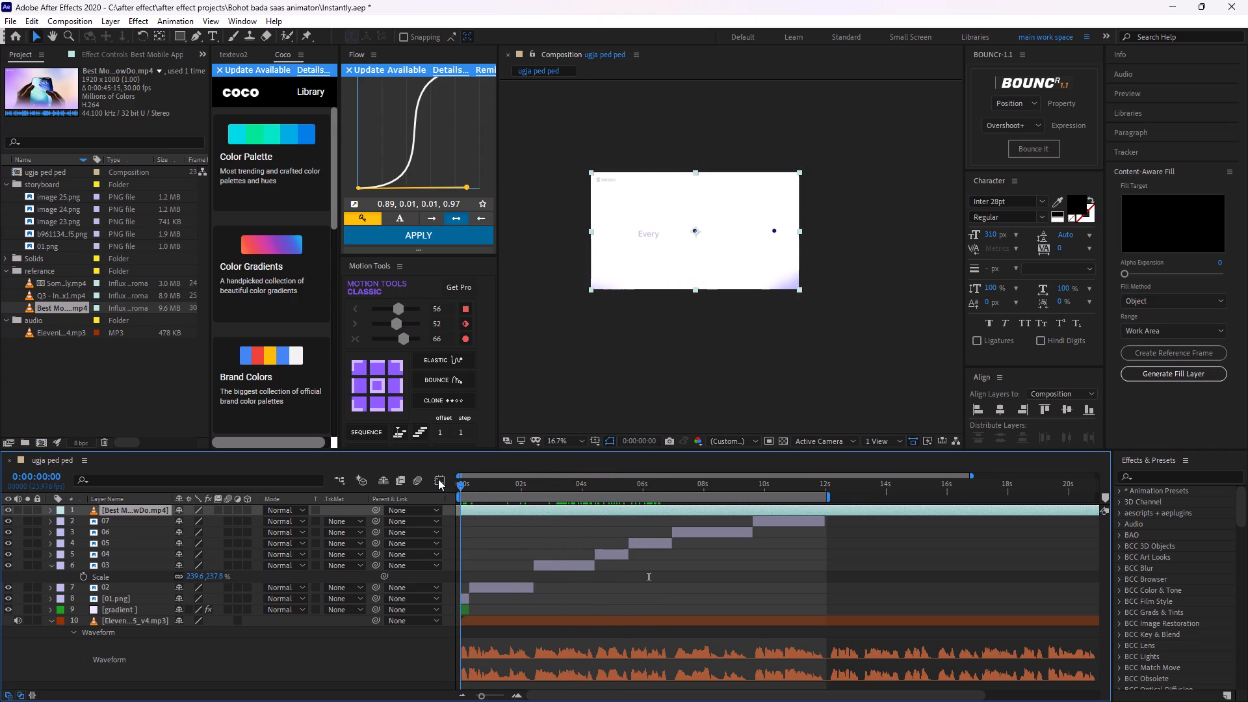
drag(438, 479, 392, 479)
key(space)
key(space)
Shift the reference video layer later in time and extend its start back to restore the trimmed opening phone scene.
drag(490, 512, 512, 513)
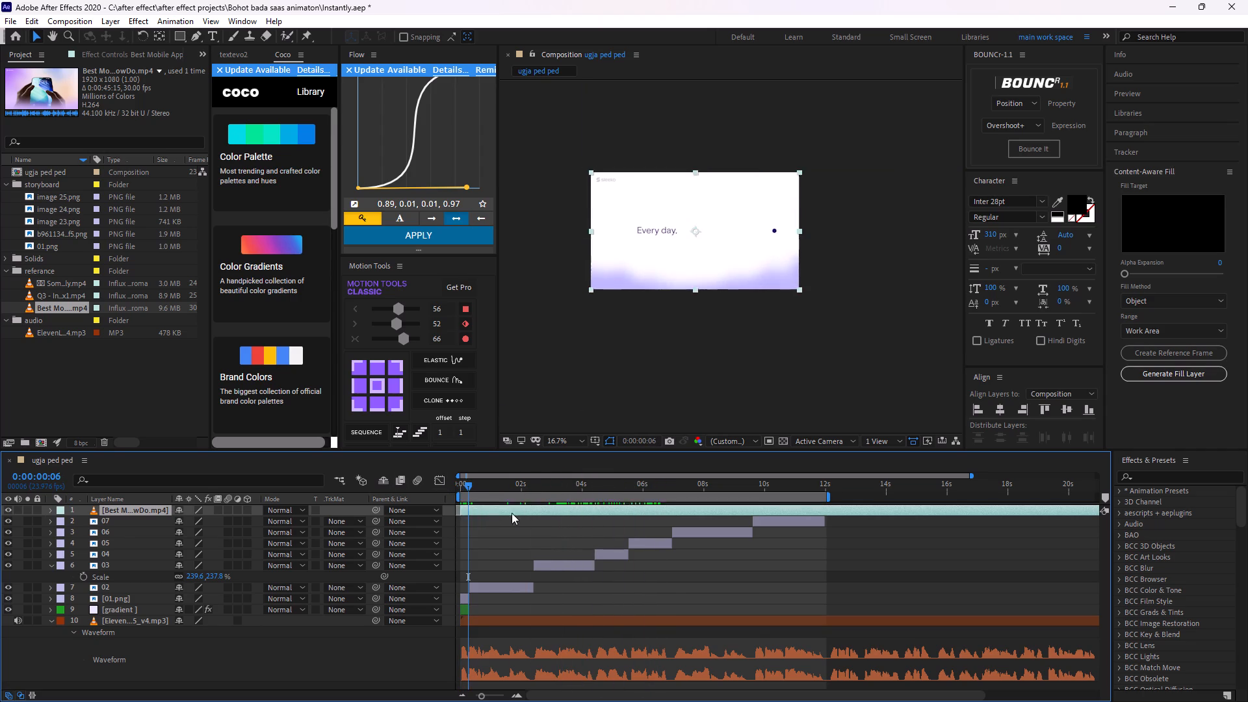
drag(512, 513, 628, 529)
drag(599, 511, 597, 511)
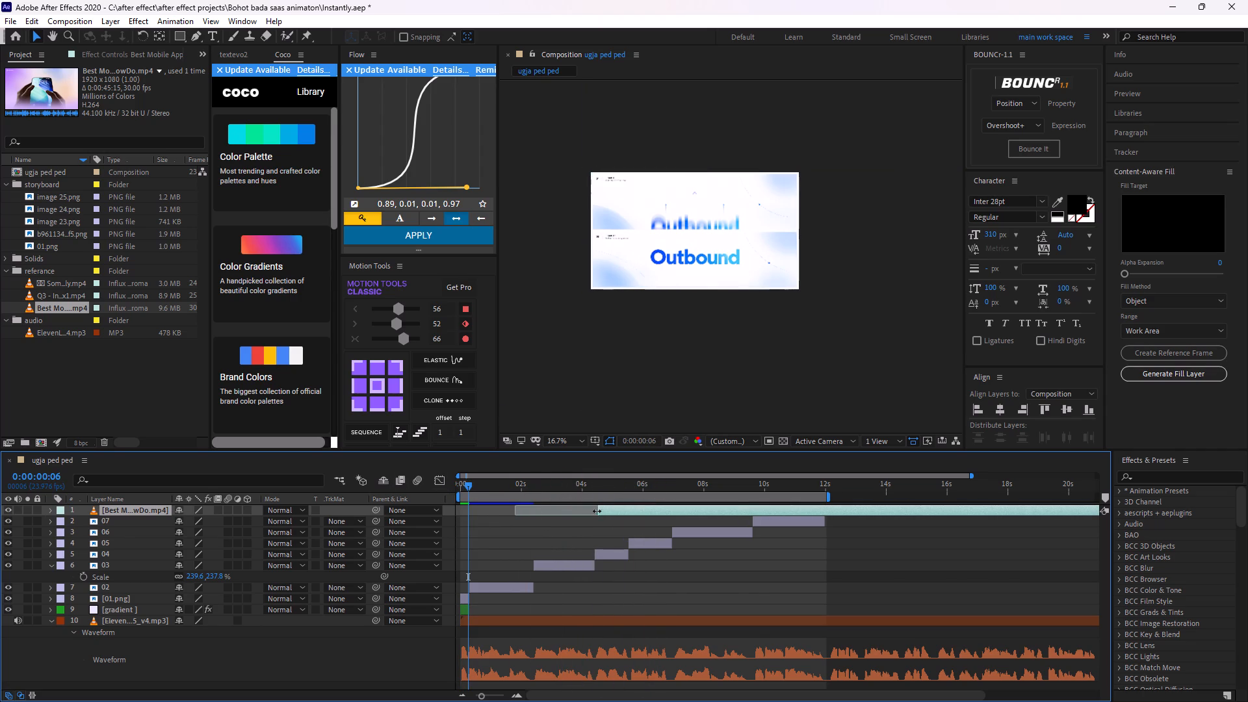
drag(597, 511, 484, 528)
Solo the reference video layer, turn its audio back on, and play it through its text scenes.
click(27, 507)
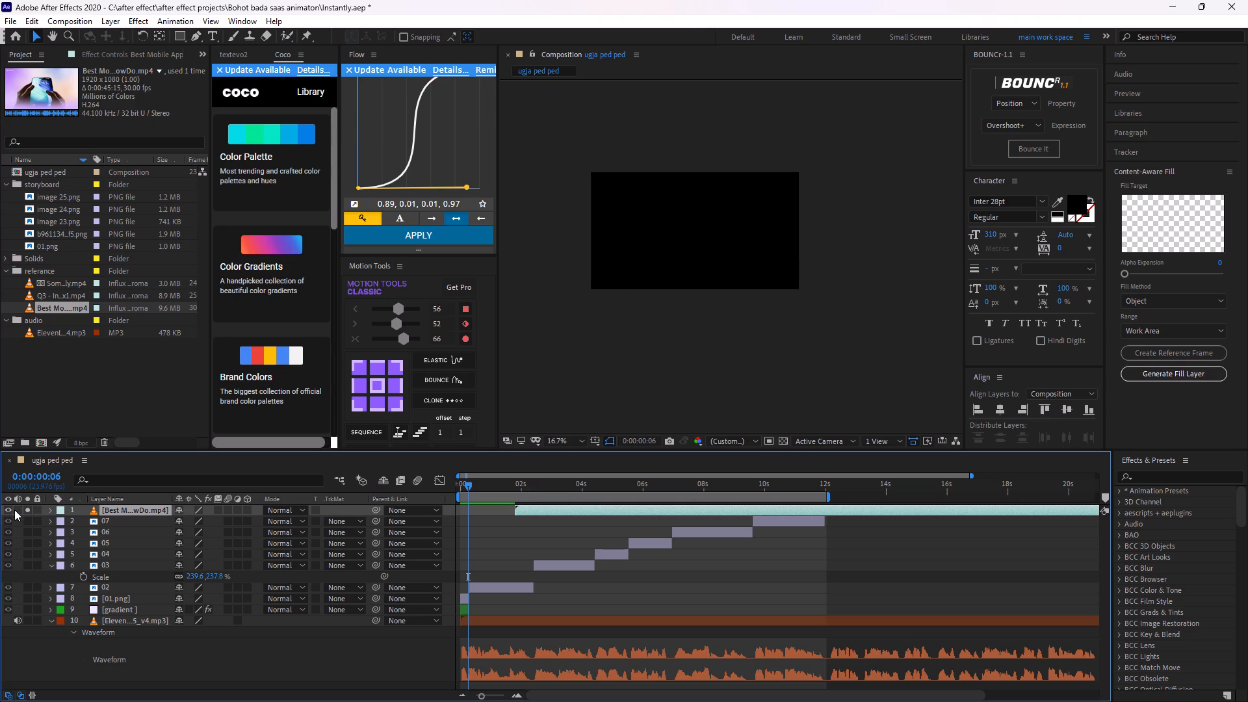
click(14, 510)
drag(472, 487, 510, 501)
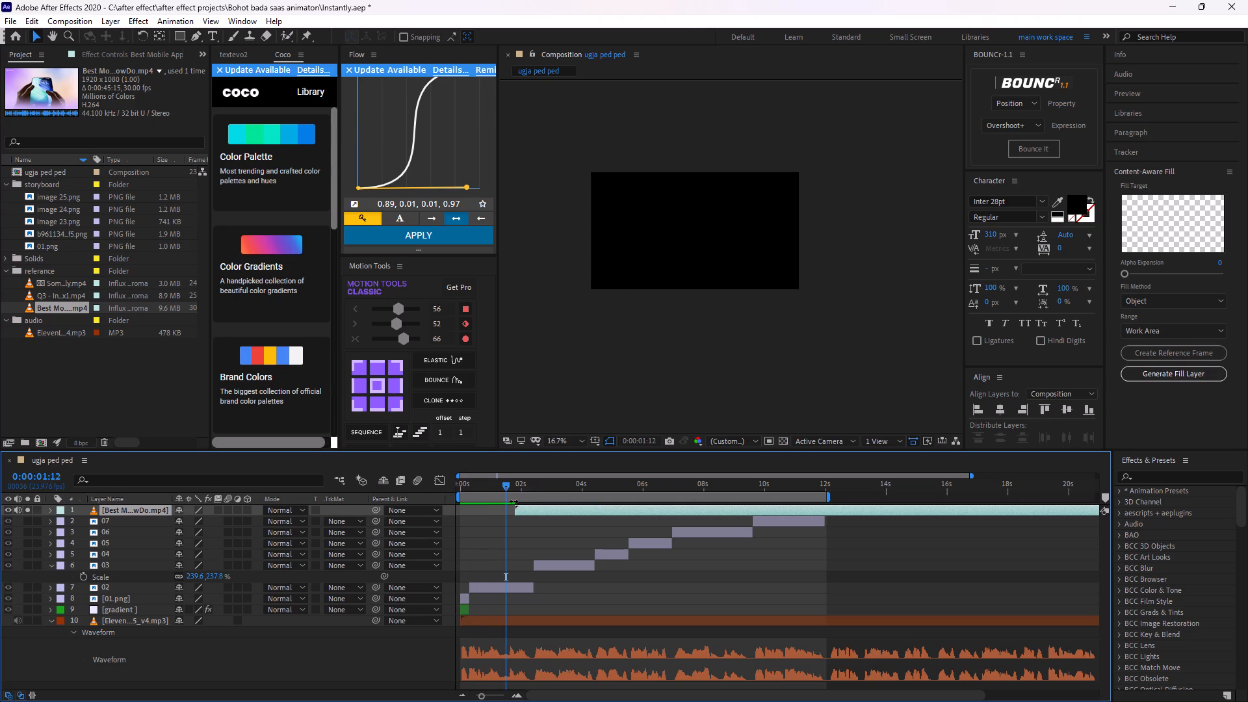
key(space)
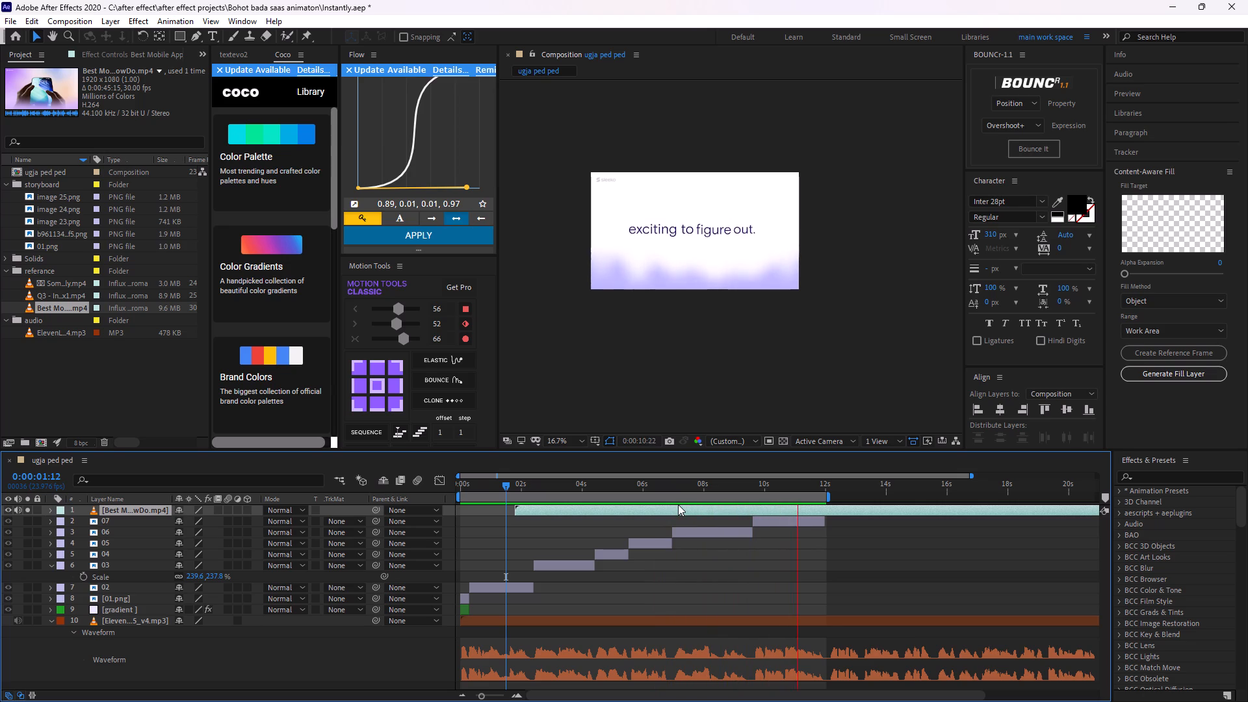
key(space)
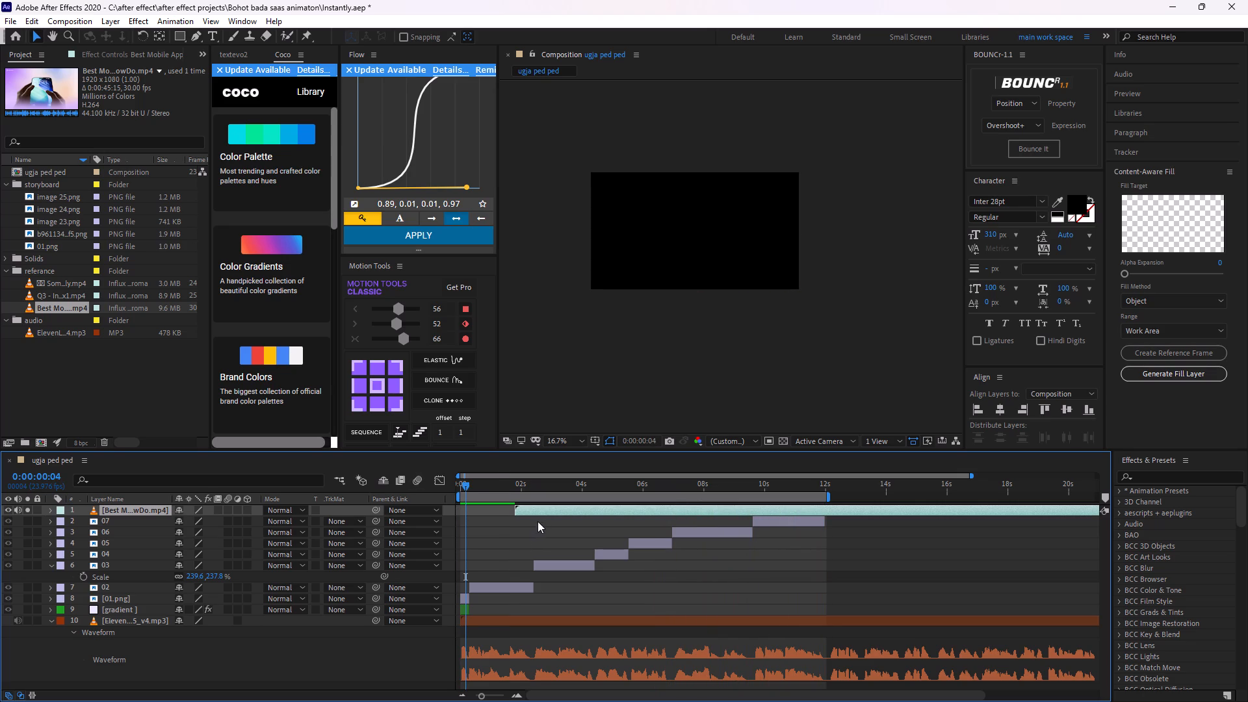
Move the restored reference video layer back to the start of the composition.
drag(540, 514, 500, 569)
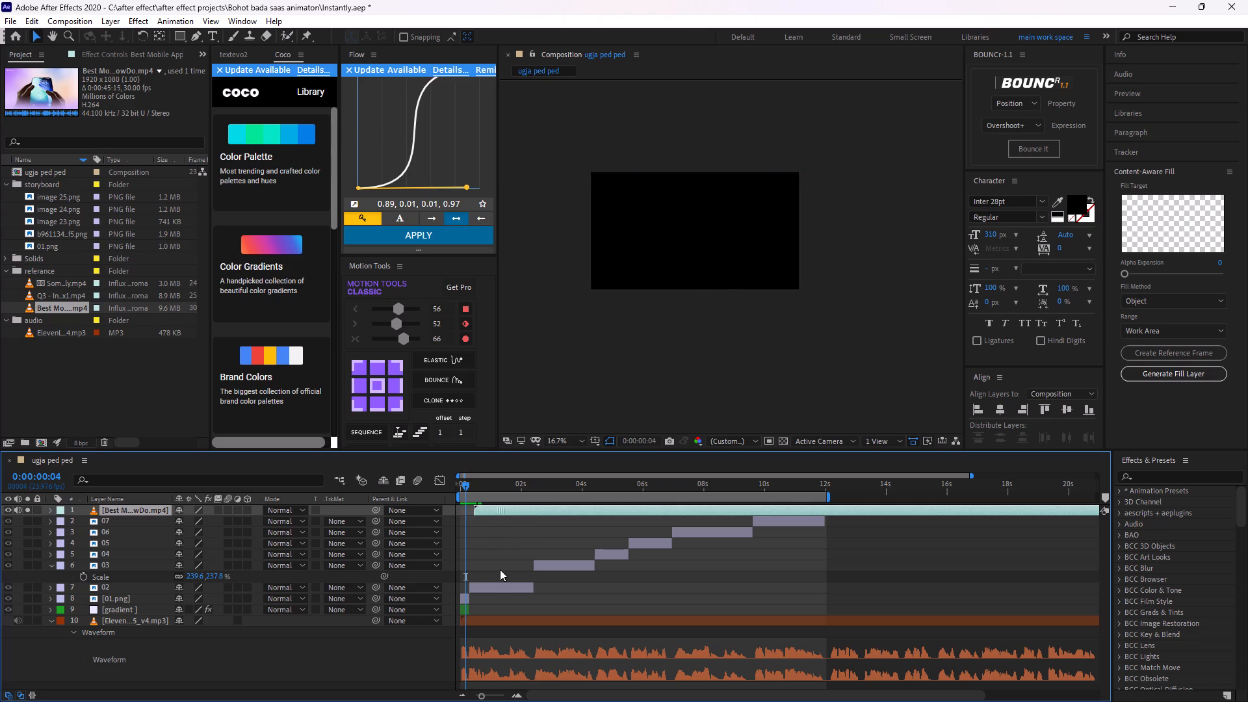
drag(500, 569, 486, 606)
Extend the work area to the end of the composition and play the soloed reference video from its opening phone scene.
drag(828, 495, 1247, 568)
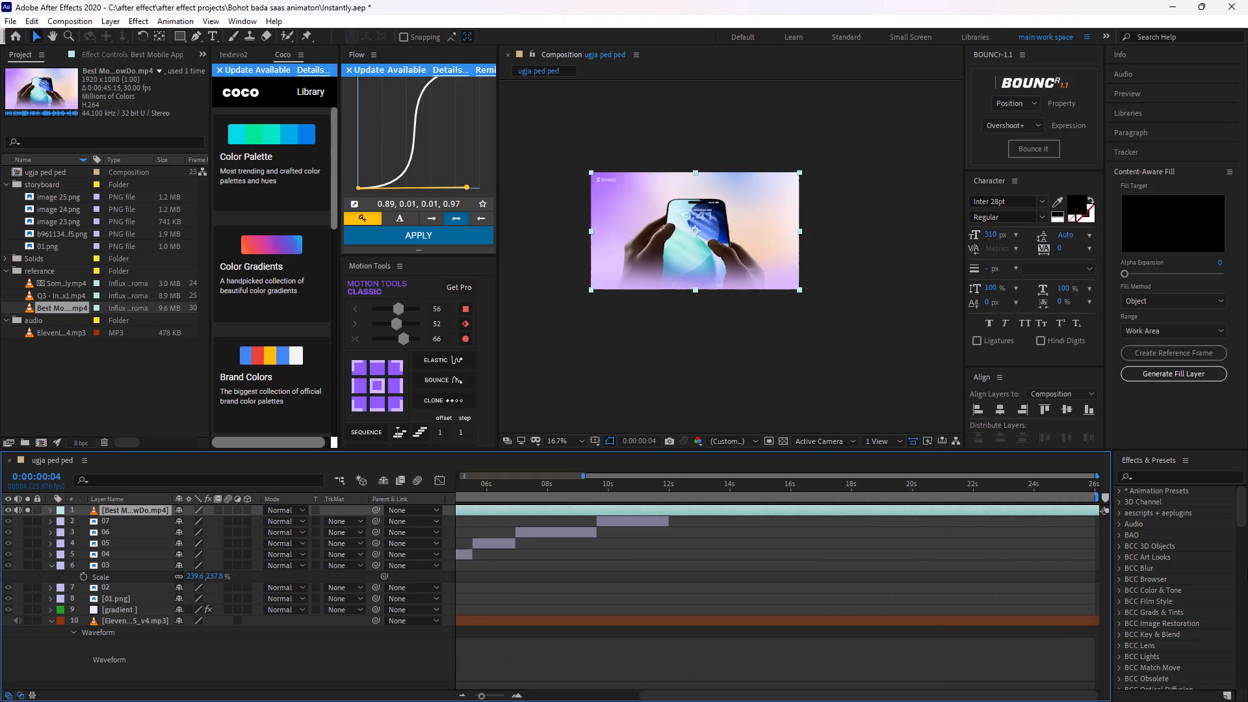
key(space)
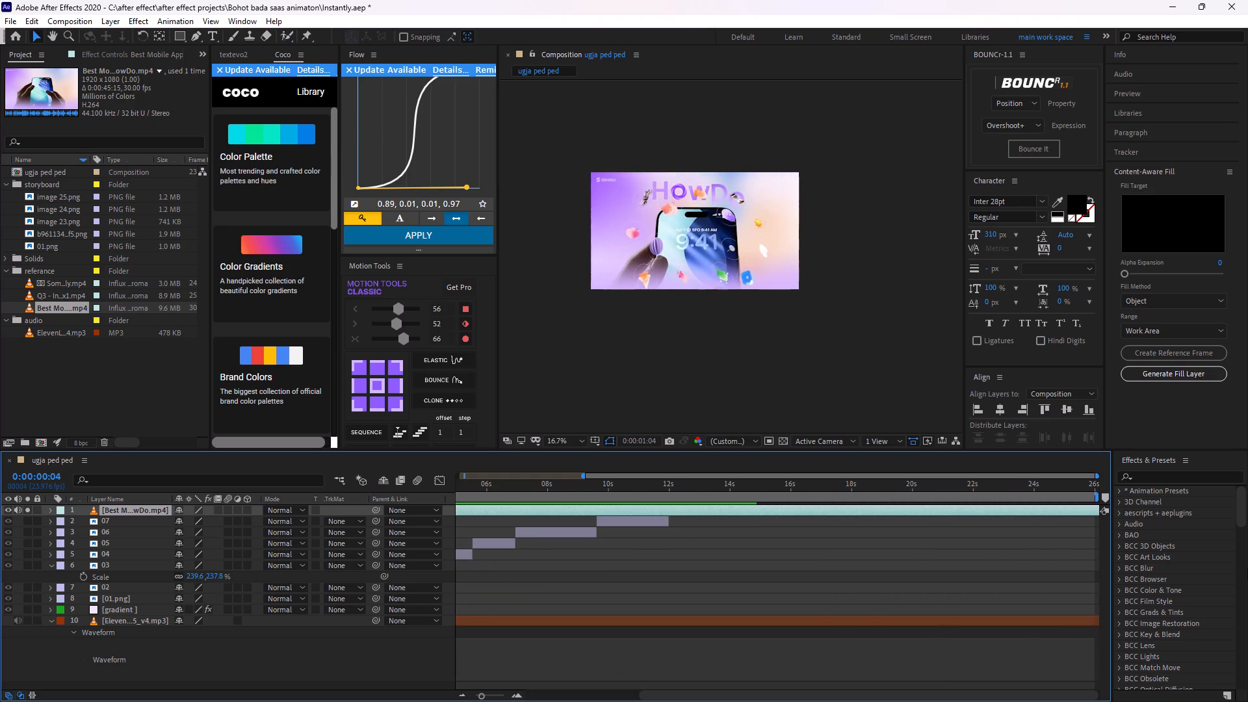
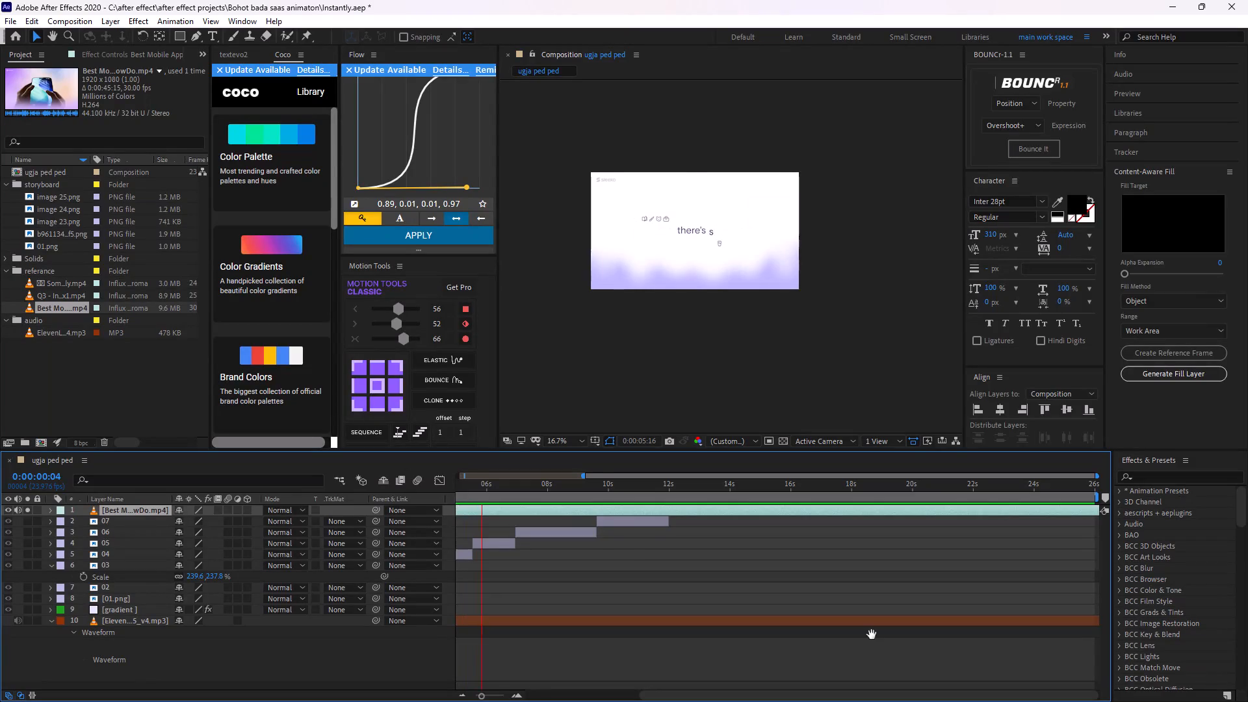
Replace the Best Mo…wDo.mp4 reference layer with the Som…ly.mp4 reference video at the top of the layer stack.
click(570, 504)
key(BackSpace)
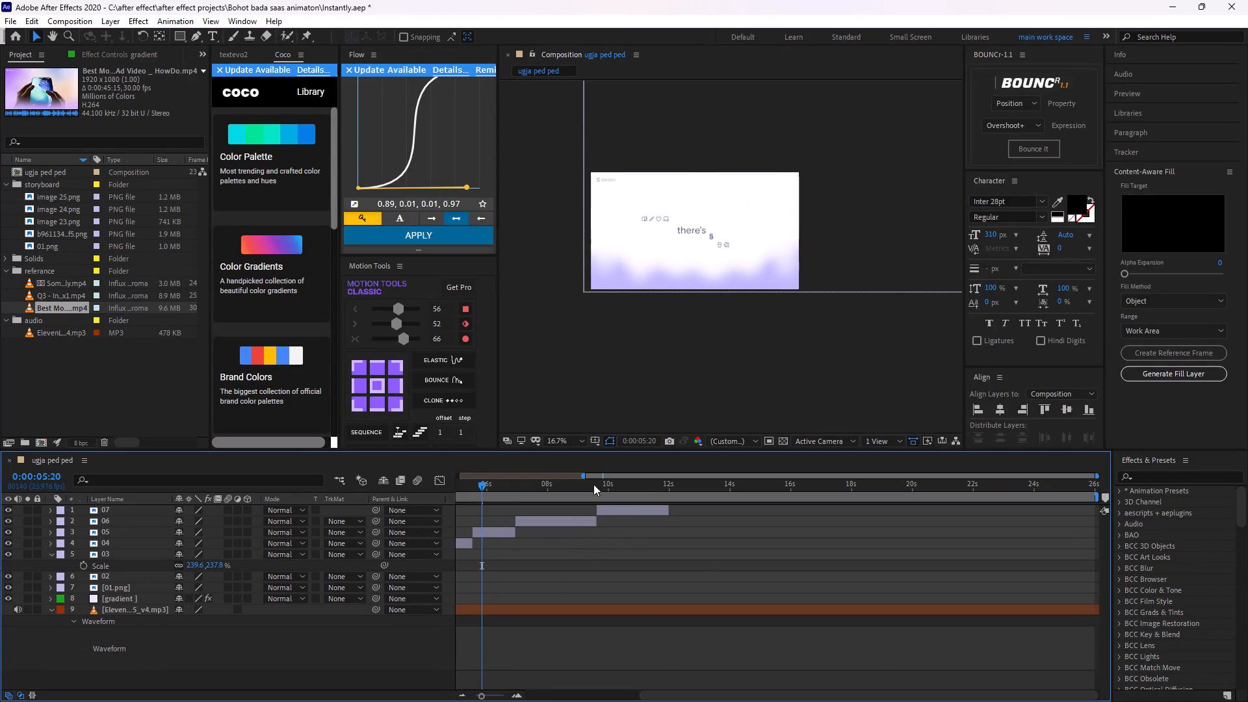
click(53, 294)
click(55, 284)
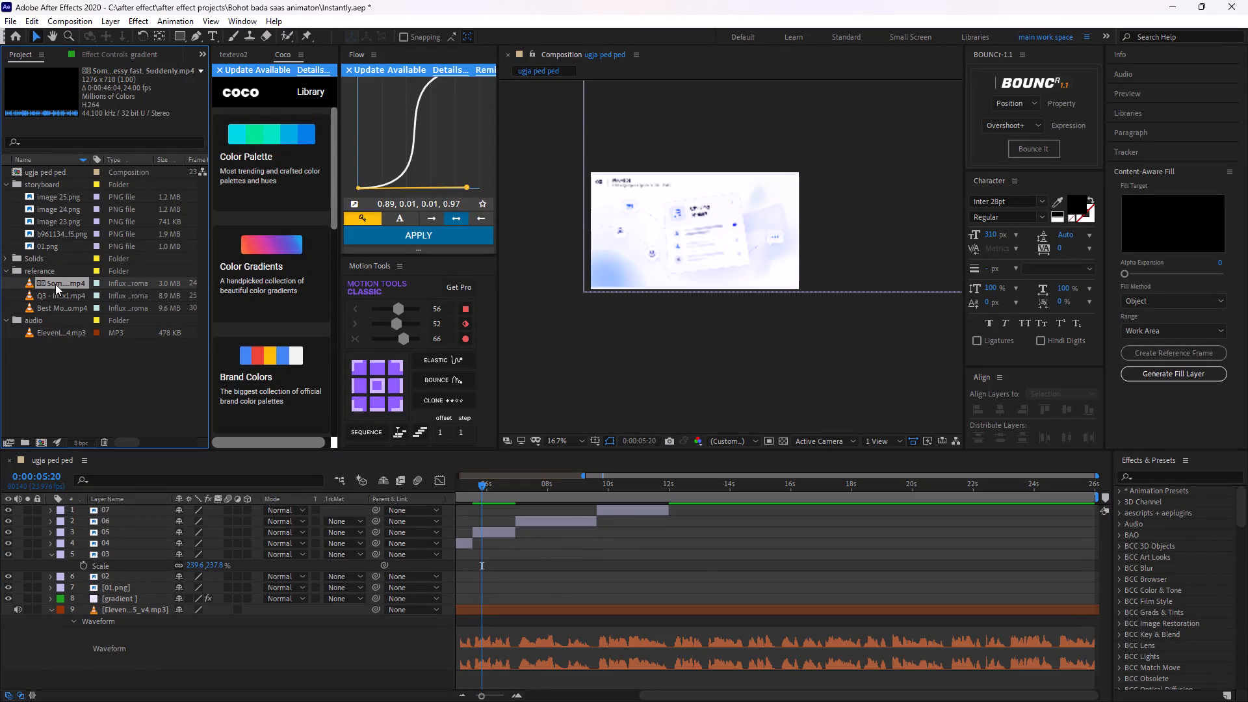
drag(55, 284, 147, 506)
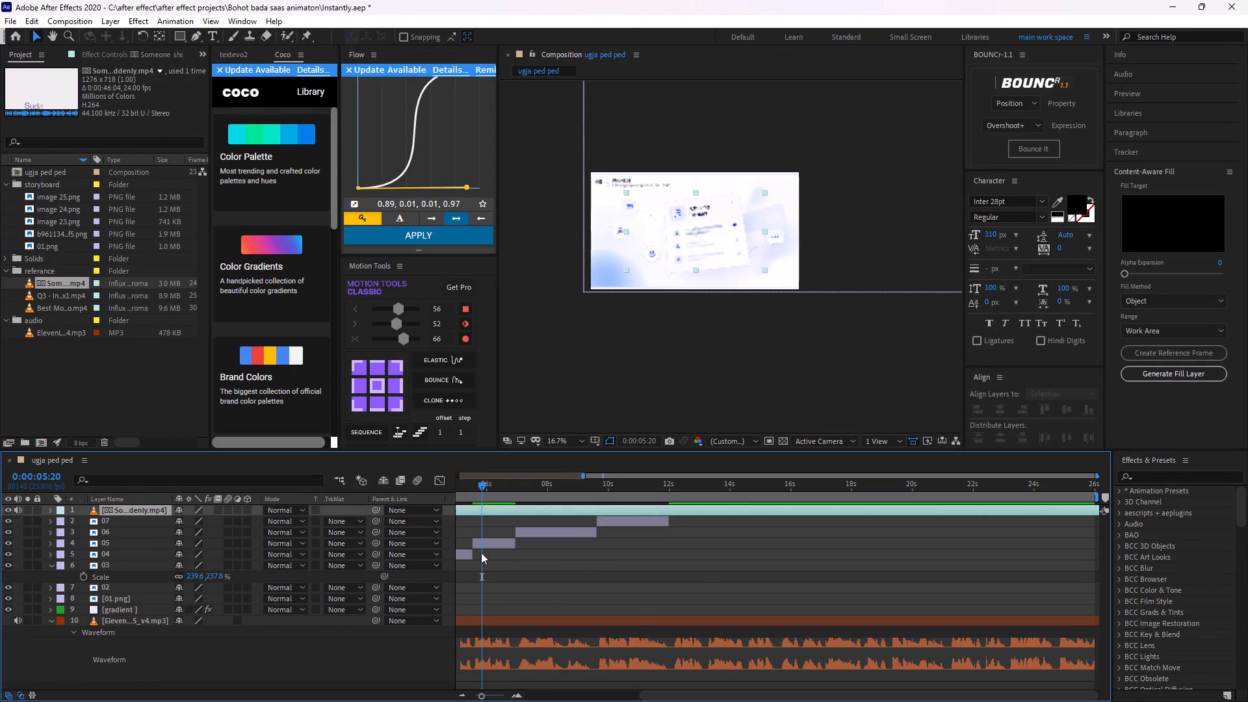
Go back to the start of the composition and briefly preview the added reference video over the storyboard.
alt+scroll(568, 551, up, 2)
alt+scroll(568, 551, down, 1)
alt+scroll(568, 551, up, 1)
alt+scroll(568, 551, down, 2)
drag(570, 483, 251, 532)
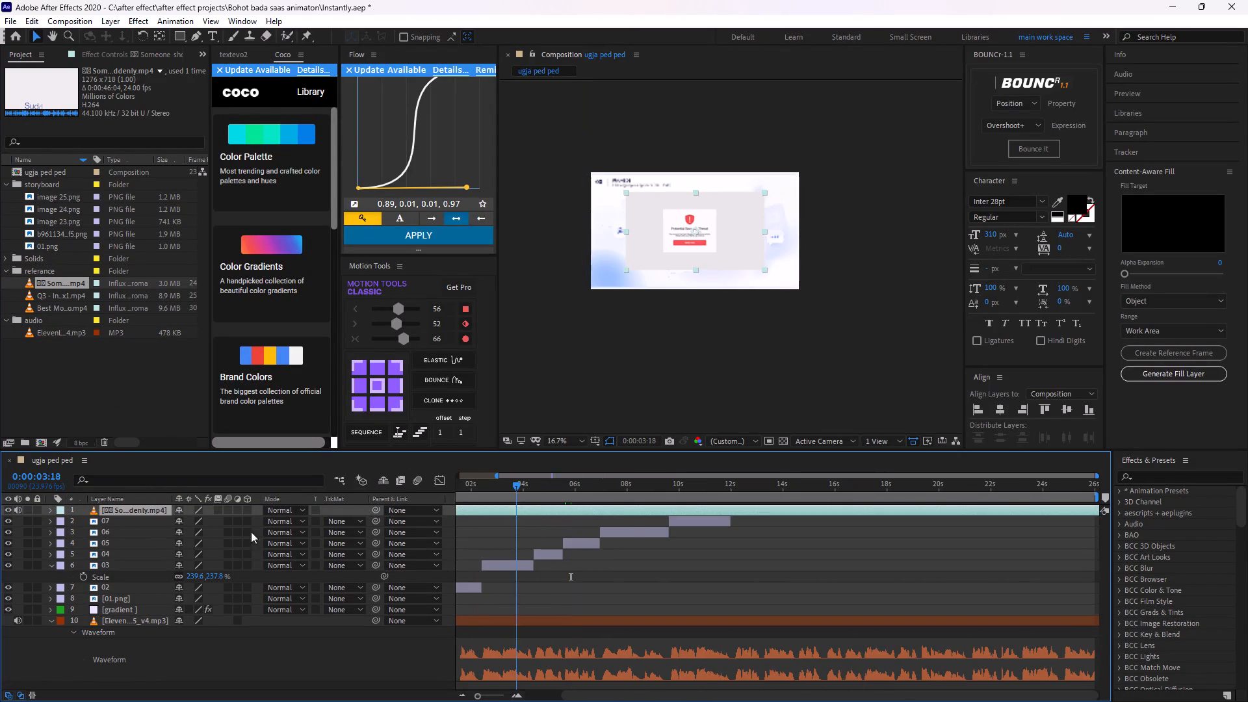
drag(251, 532, 154, 531)
key(space)
key(space)
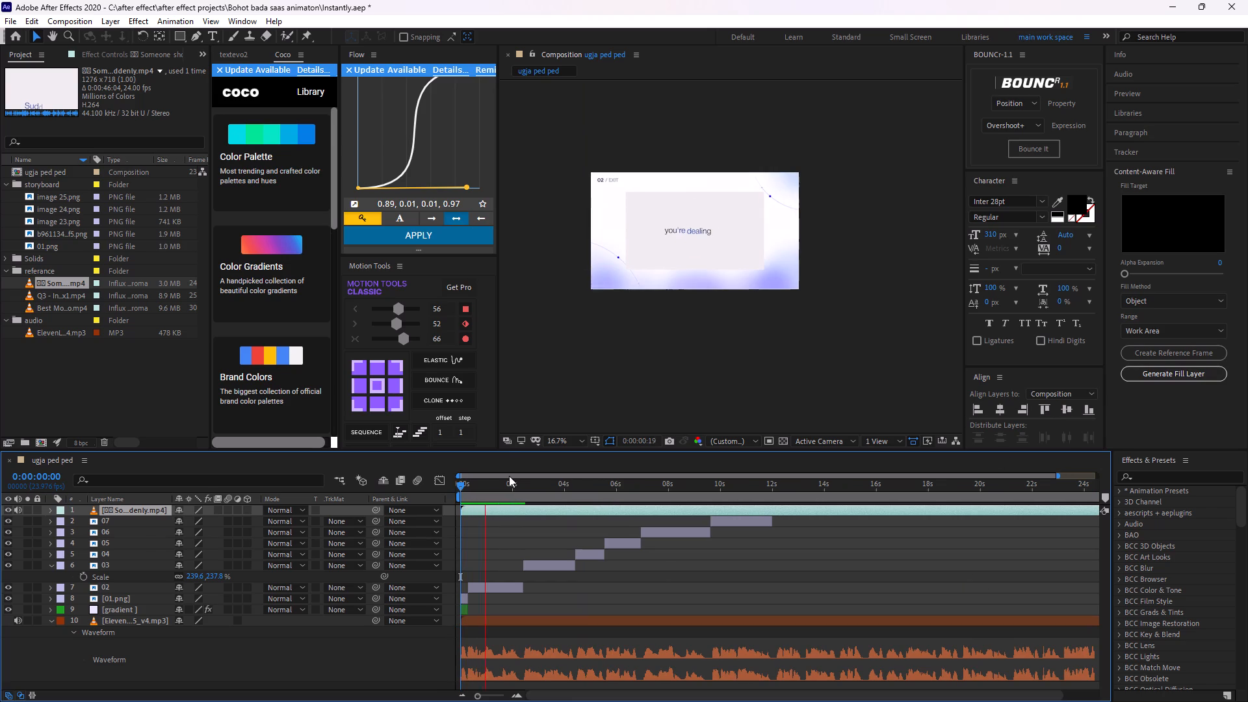
Fit the added reference video layer to the full composition frame.
key(alt+f)
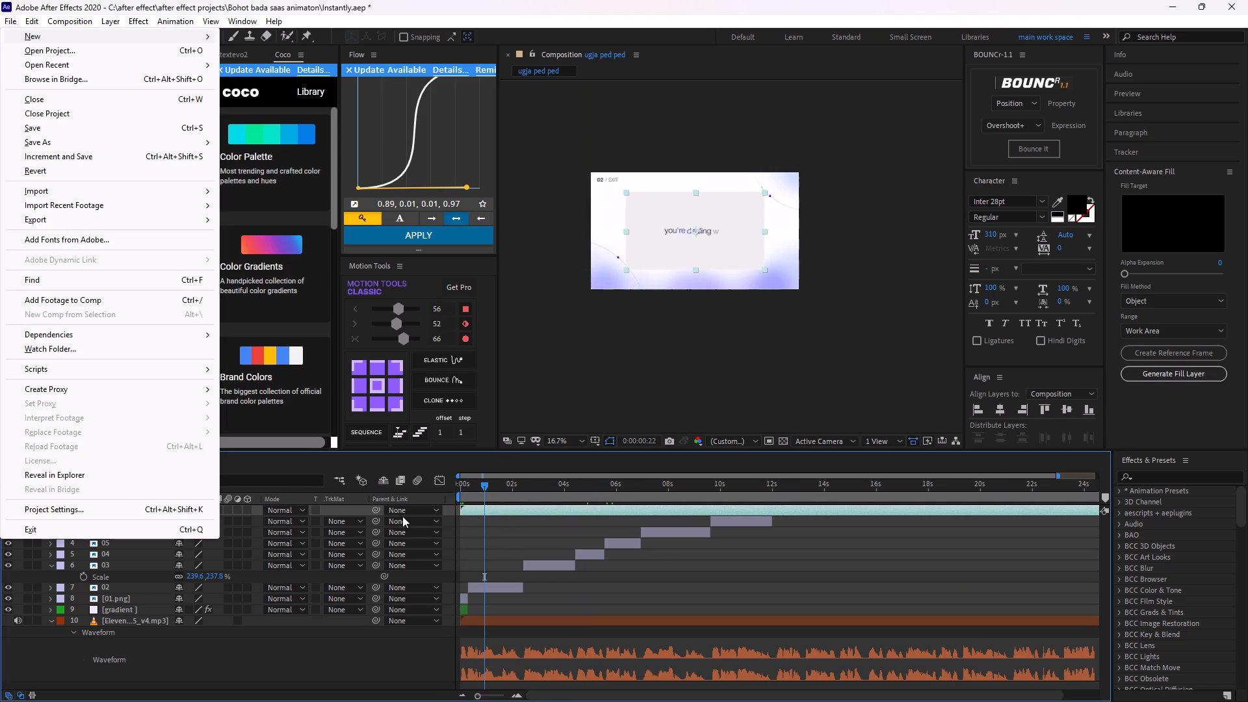
click(502, 522)
click(504, 508)
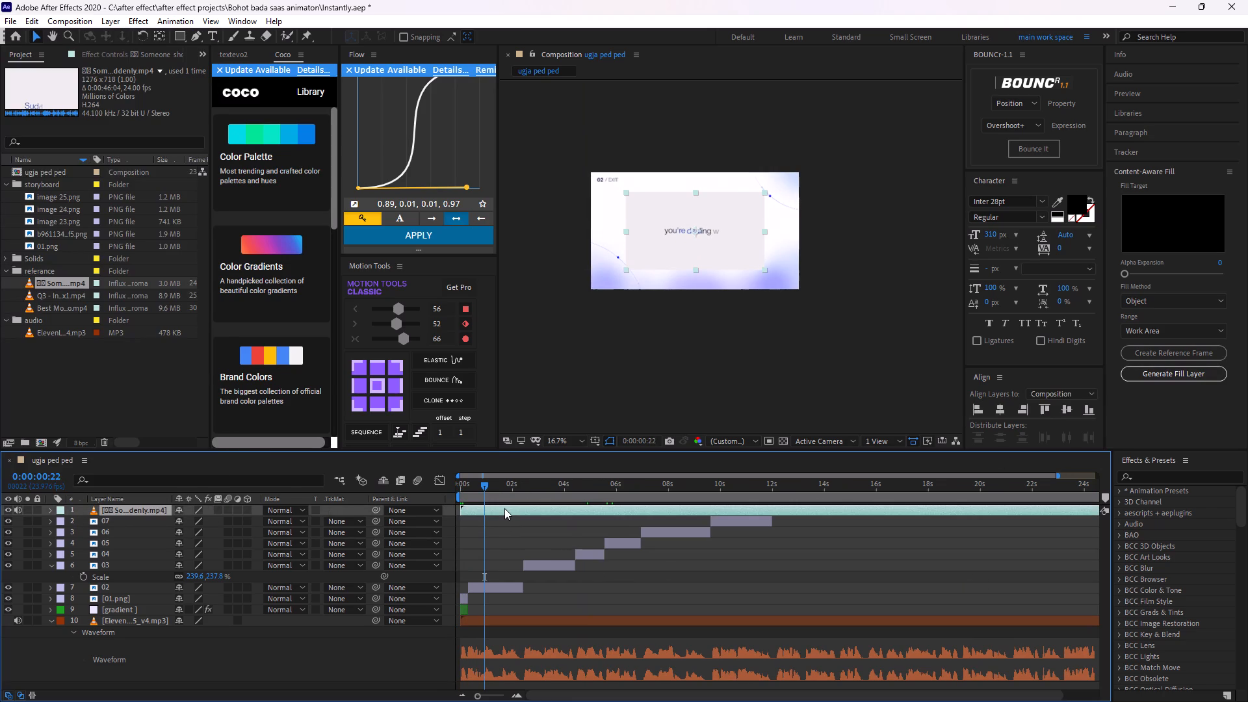
key(ctrl+alt+f)
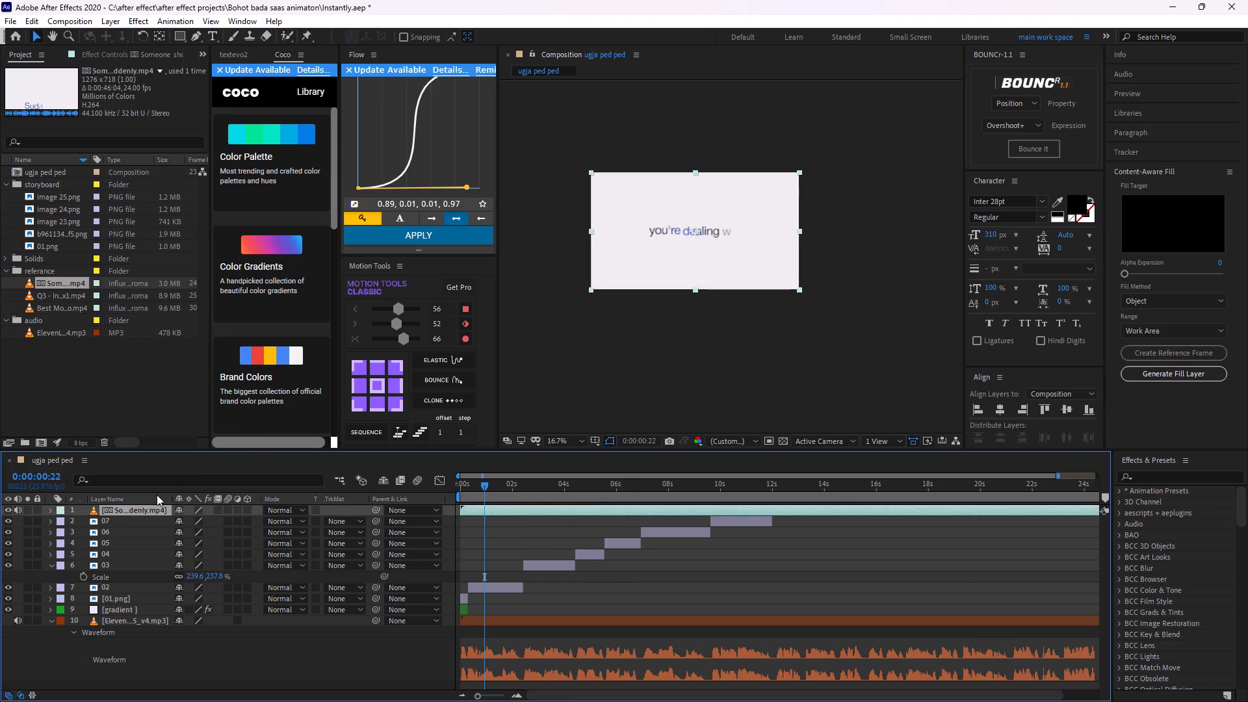
Solo the fitted reference video layer and play it through its opening text scenes to the full-stack services scene.
click(28, 509)
key(space)
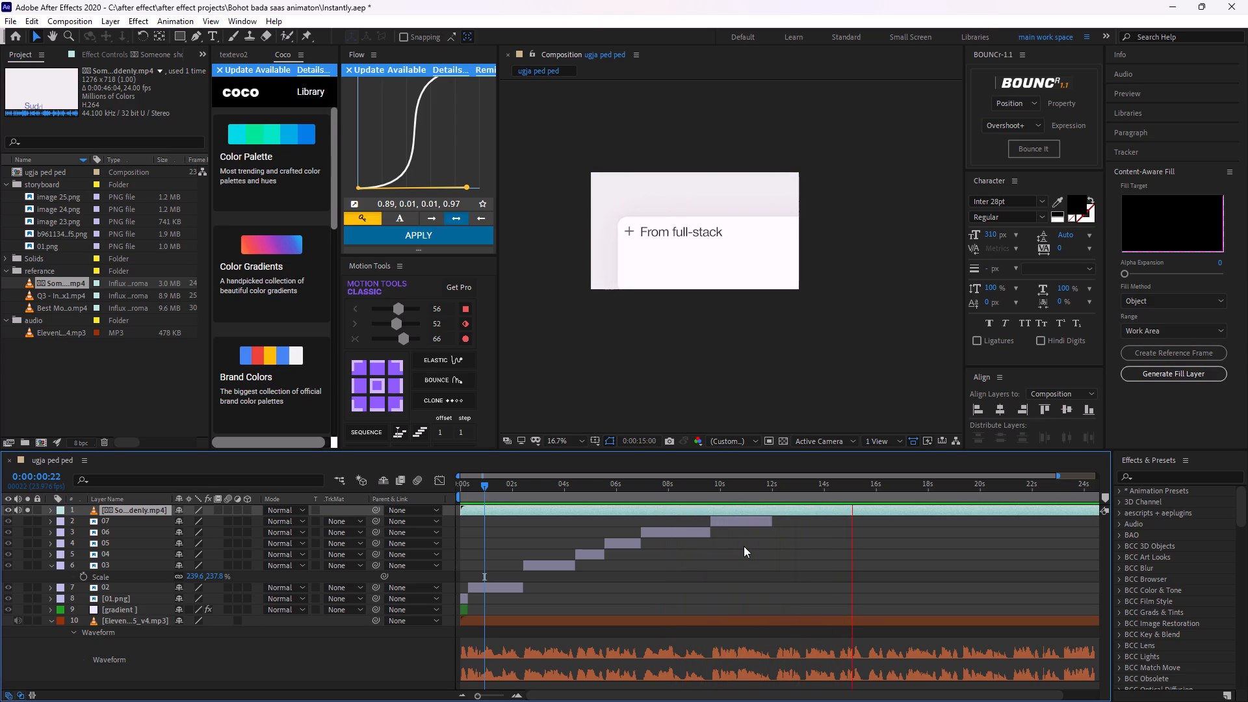
key(space)
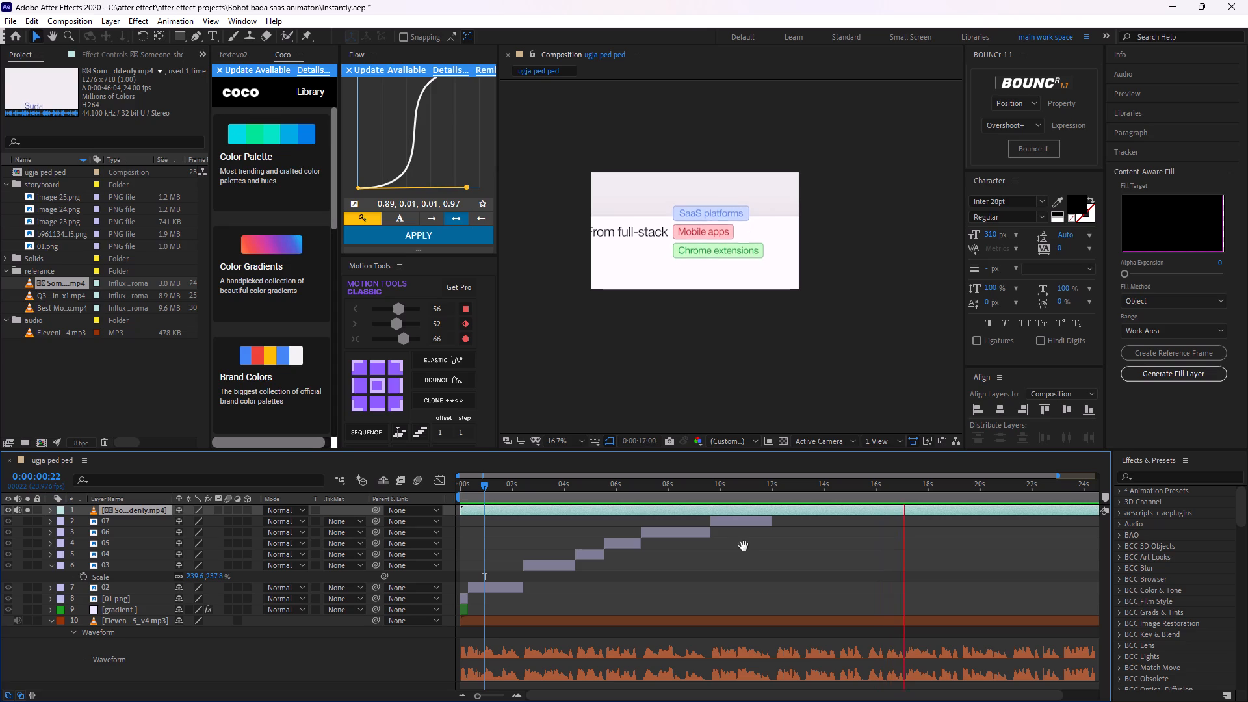